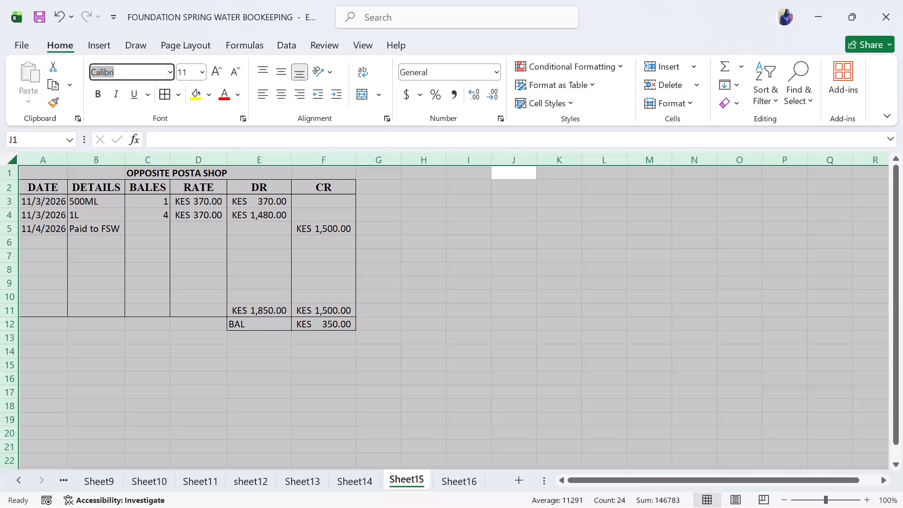
Set the font of the entire OPPOSITE POSTA SHOP sheet to Times New Roman and clear the selection.
type("TIMES")
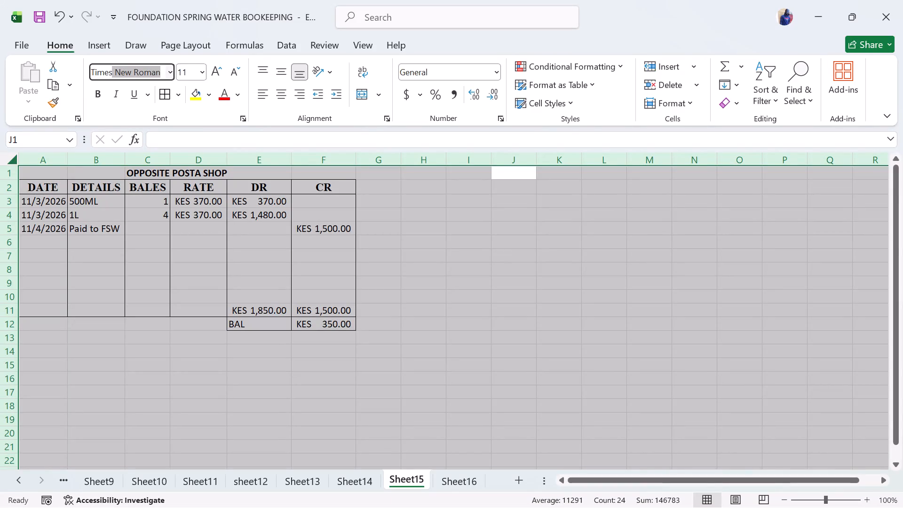
left_click(189, 75)
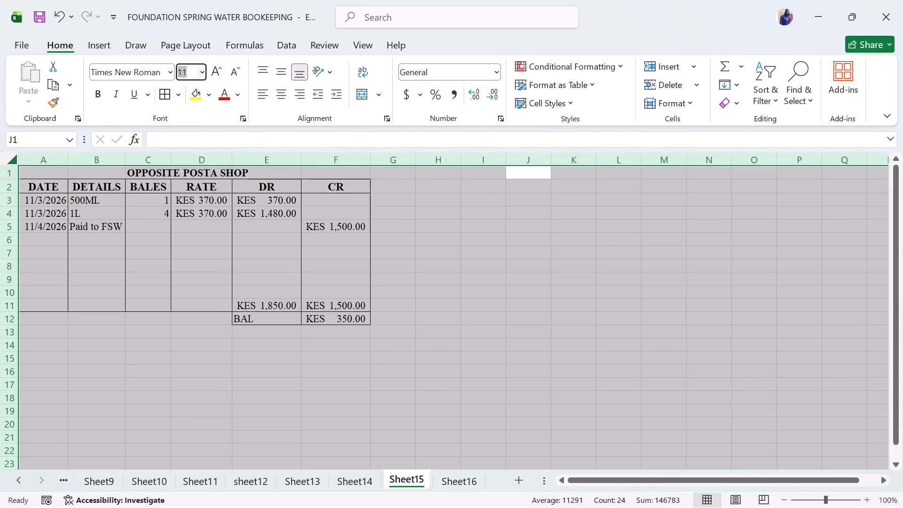
left_click(357, 261)
left_click(382, 284)
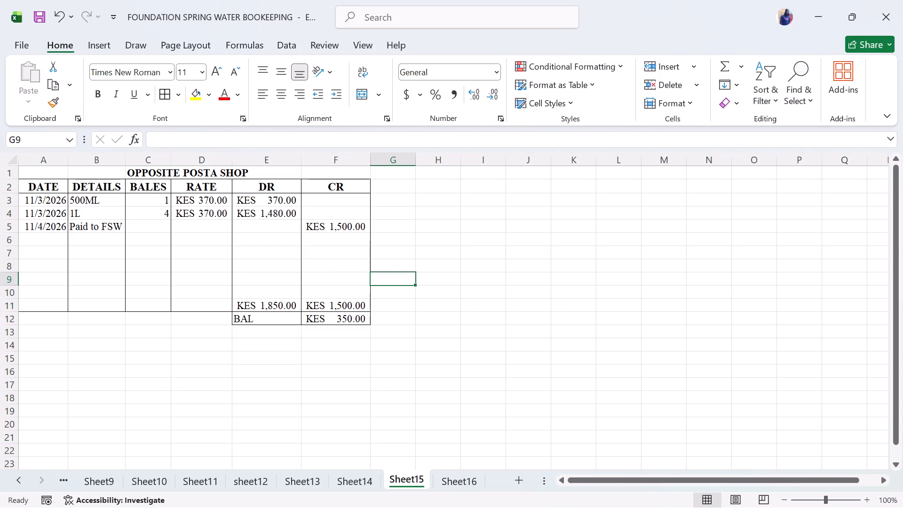
Select the balance amount cell F12 below the CR total to view its formula.
left_click(340, 318)
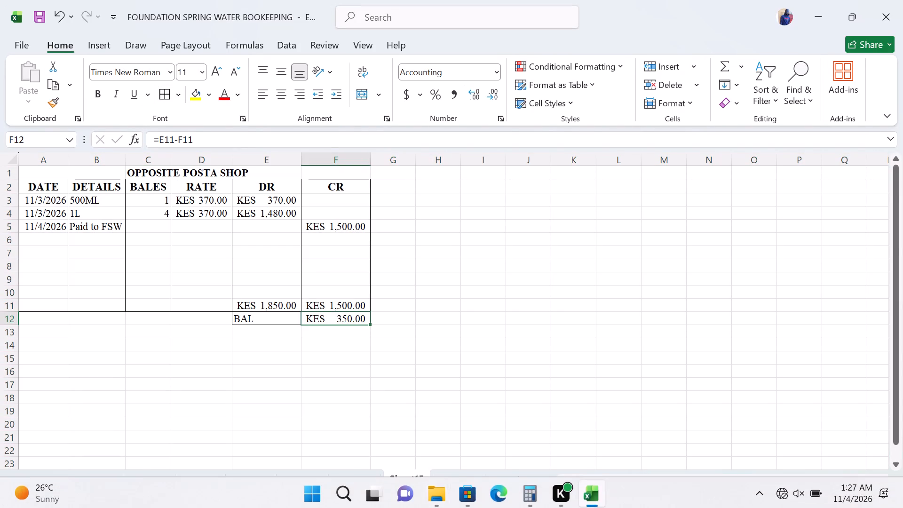
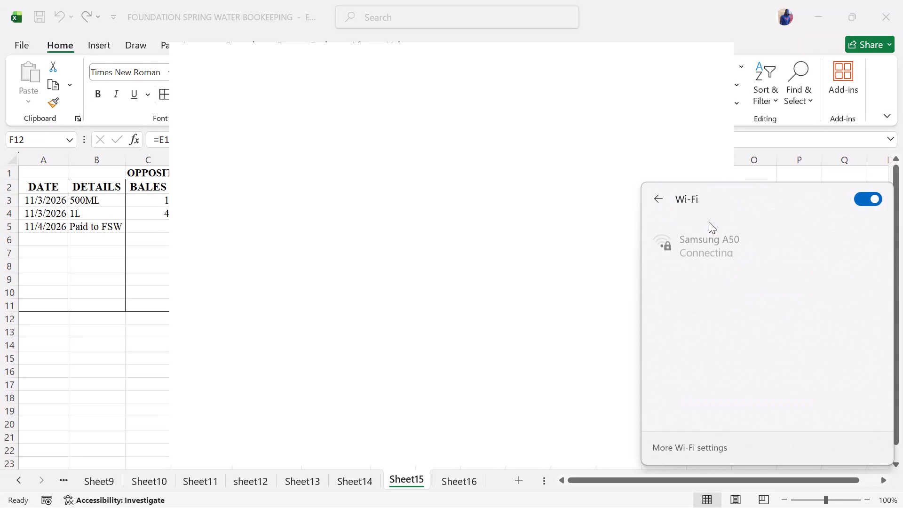
Connect to the Samsung A50 Wi-Fi network and return to the OPPOSITE POSTA SHOP sheet.
left_click(712, 235)
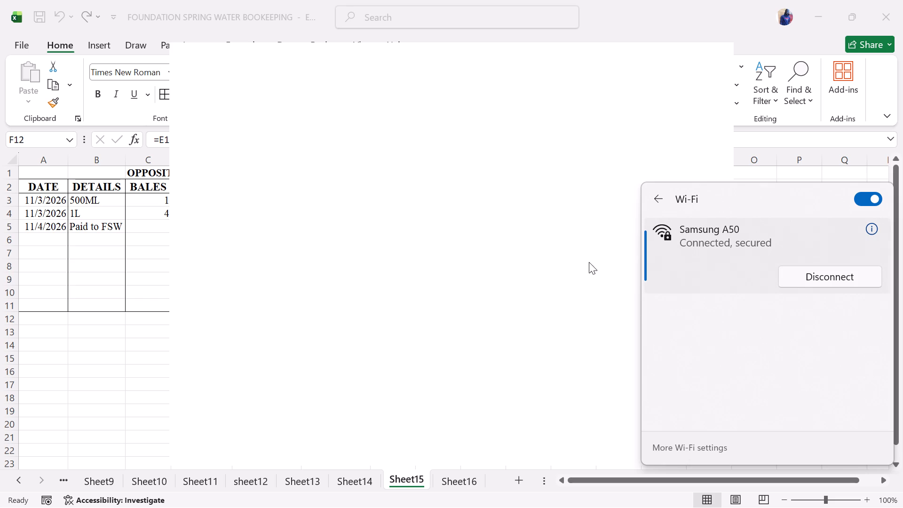
left_click(116, 291)
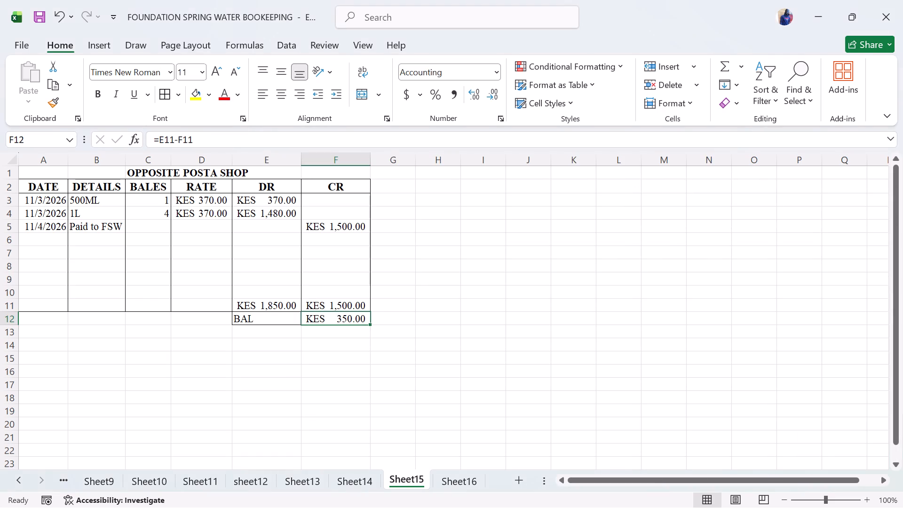
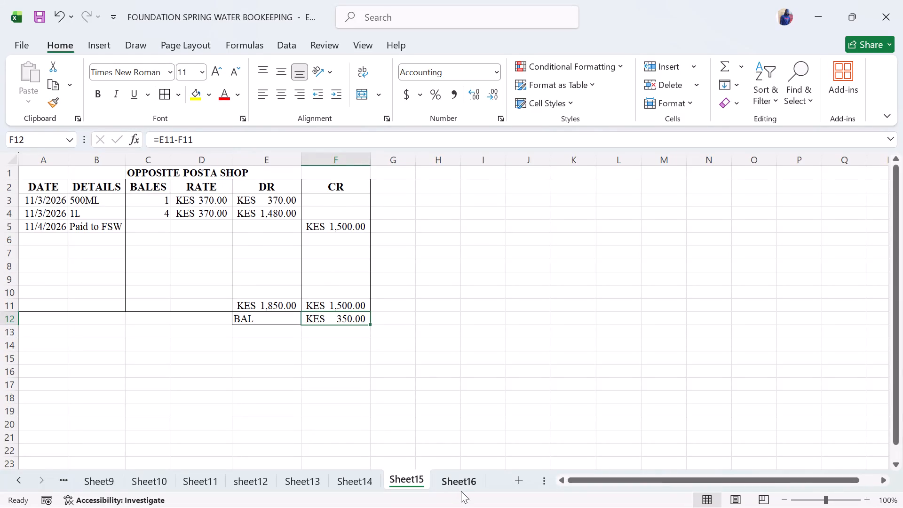
Switch to Sheet16 to view the ONE STOP SHOP RODI ledger.
left_click(461, 491)
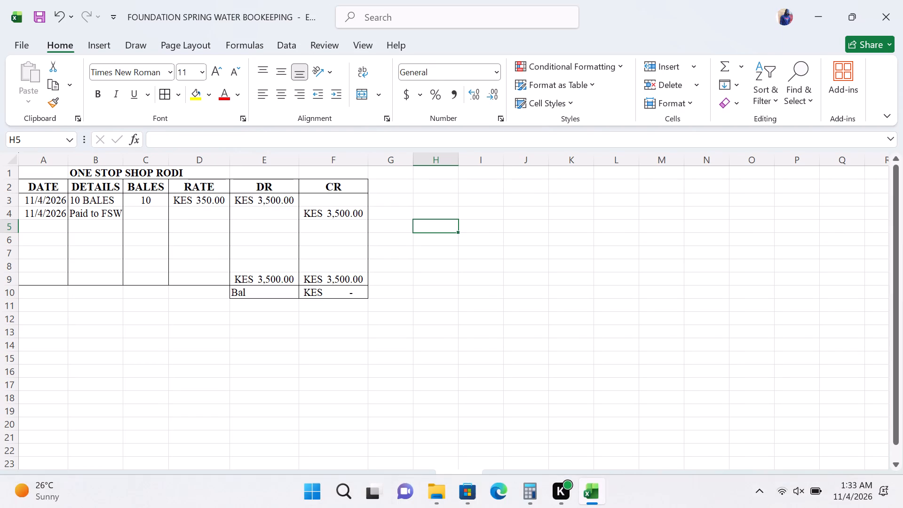
Add a new blank worksheet after the ONE STOP SHOP RODI ledger sheet.
left_click(409, 482)
double_click(444, 478)
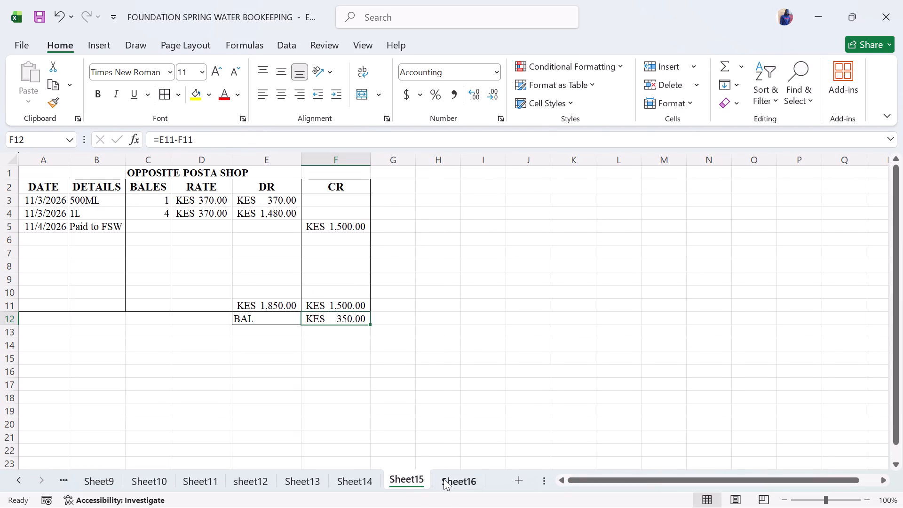
scroll(158, 297, "right", 1)
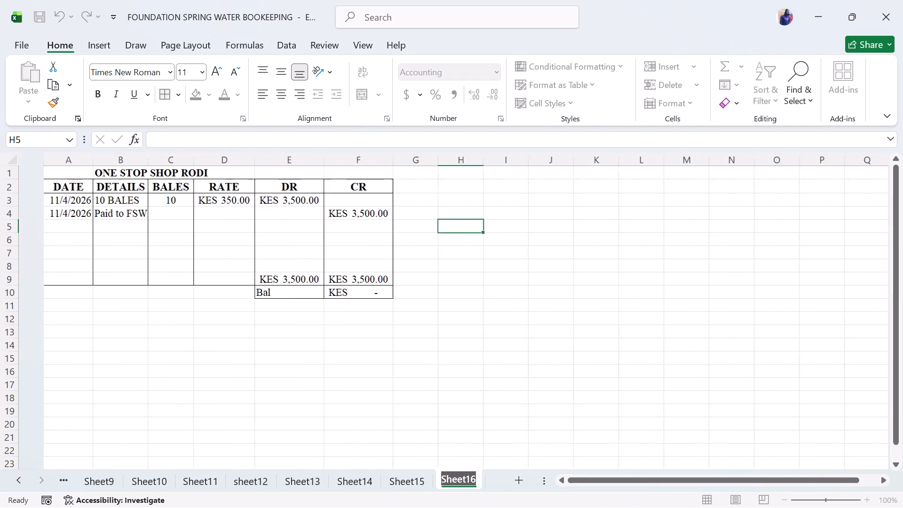
scroll(158, 297, "right", 1)
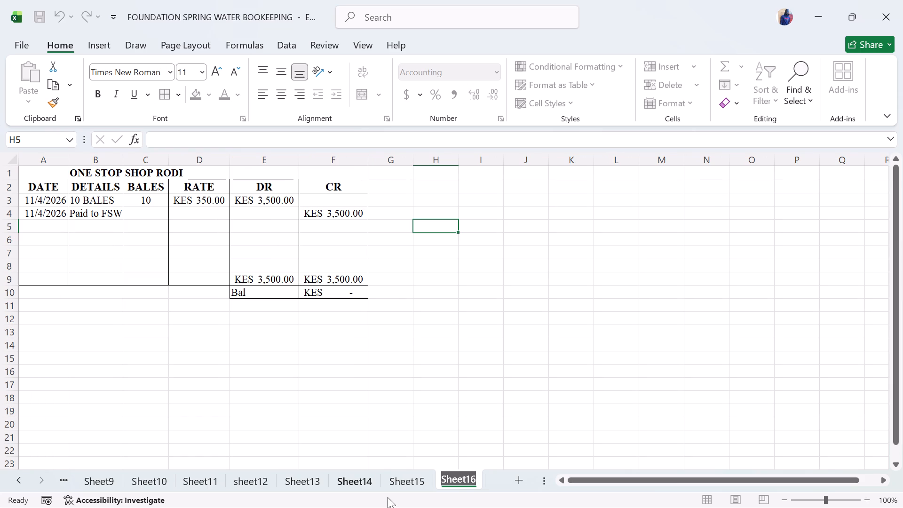
left_click(413, 483)
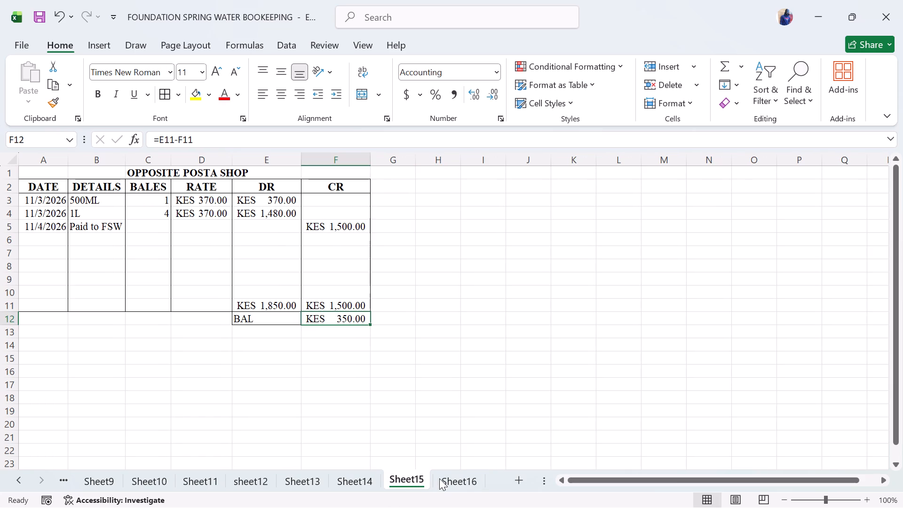
left_click(440, 478)
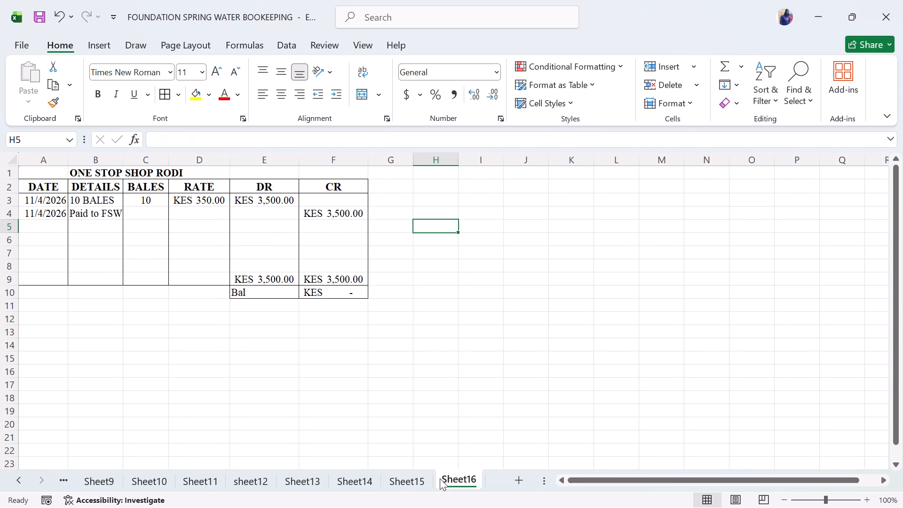
left_click(515, 483)
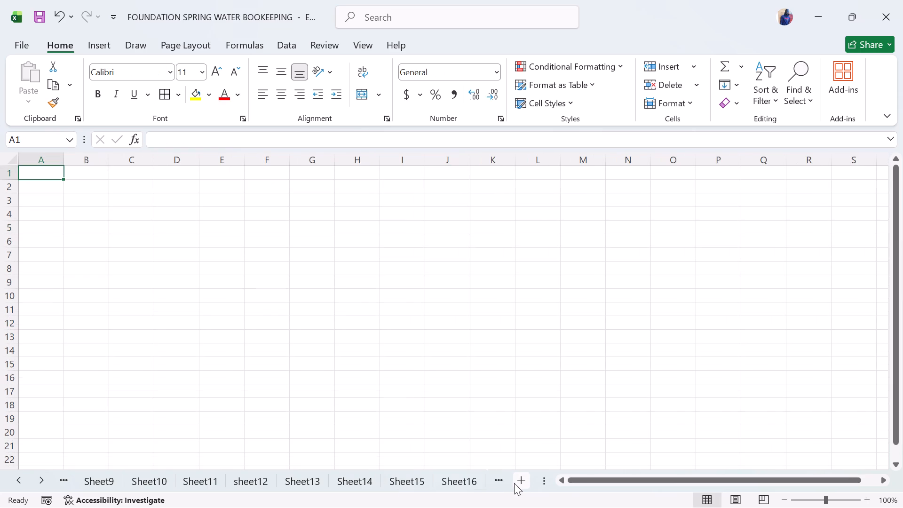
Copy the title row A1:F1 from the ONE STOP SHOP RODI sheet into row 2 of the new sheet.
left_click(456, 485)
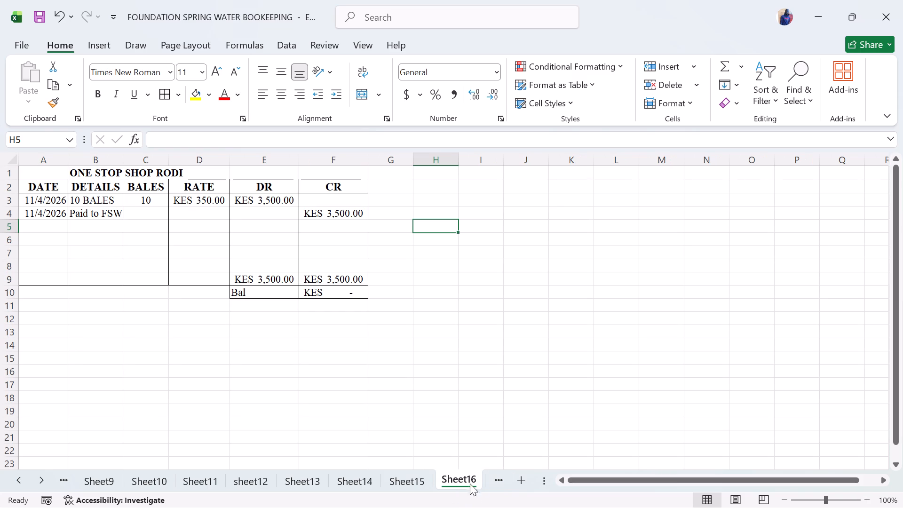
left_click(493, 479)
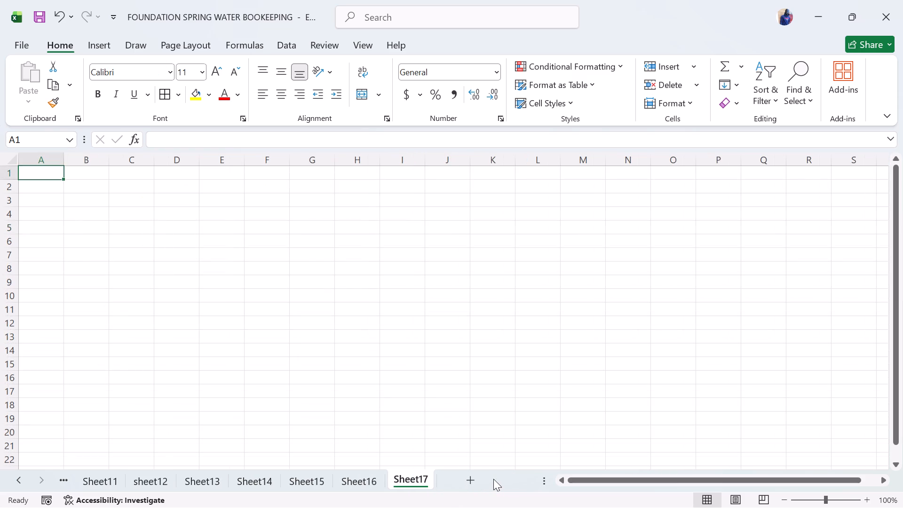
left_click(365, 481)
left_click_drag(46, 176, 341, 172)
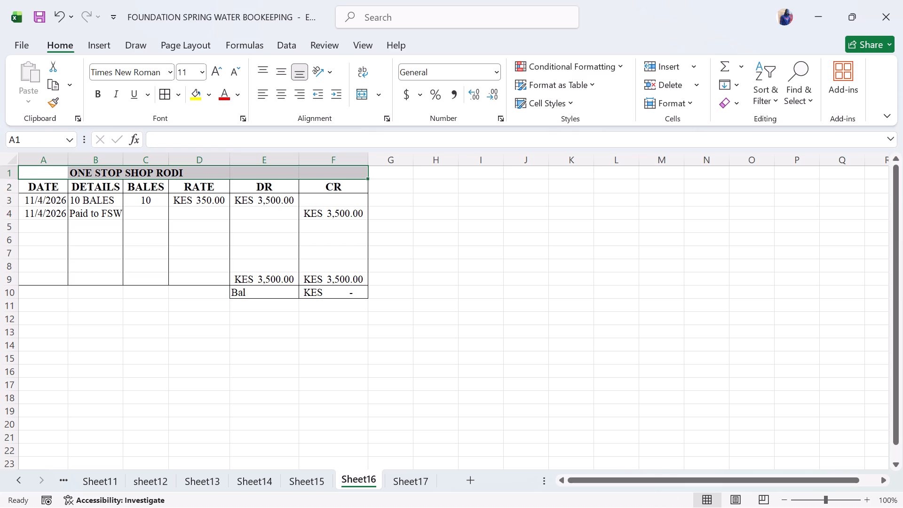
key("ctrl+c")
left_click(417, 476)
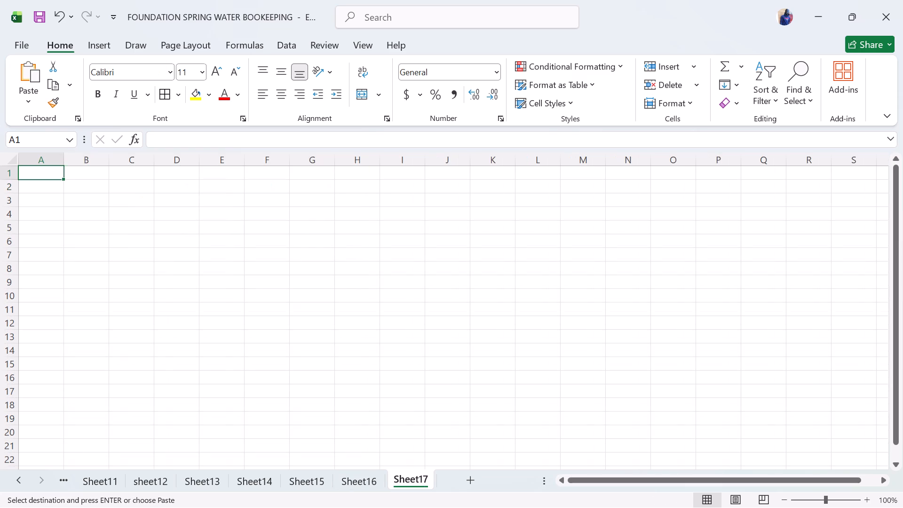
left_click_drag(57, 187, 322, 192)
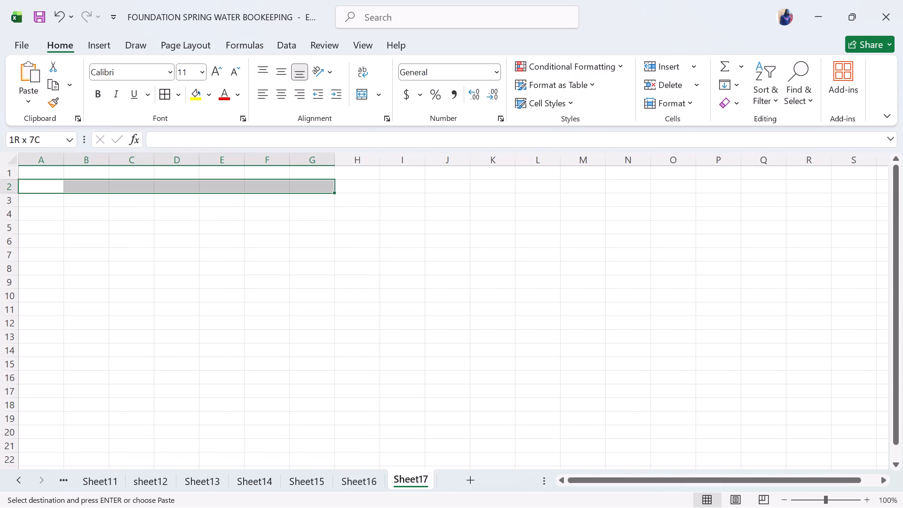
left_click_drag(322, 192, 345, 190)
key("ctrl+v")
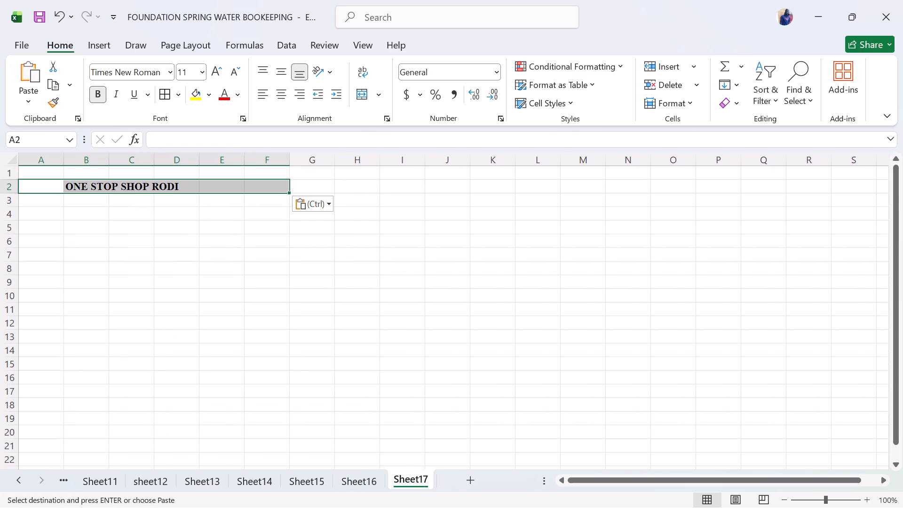
Enter the title AOCH MUGA SCHOOL in cell C1 of the new sheet.
left_click(139, 172)
type("AOCH MUU")
key("BackSpace")
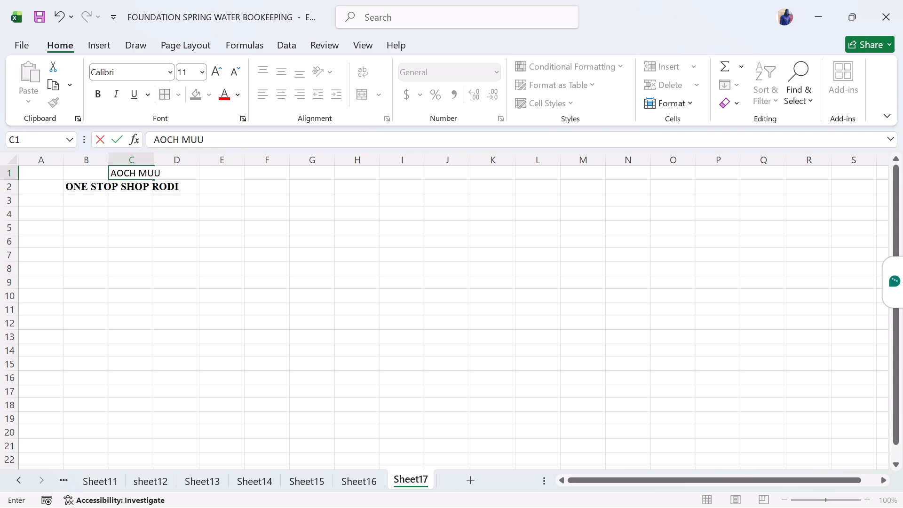
type("GA SCHOOL")
left_click(204, 201)
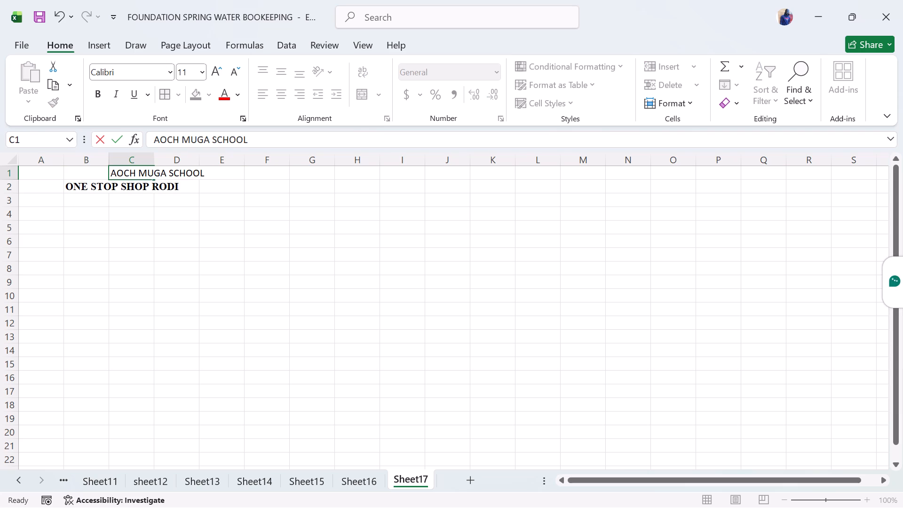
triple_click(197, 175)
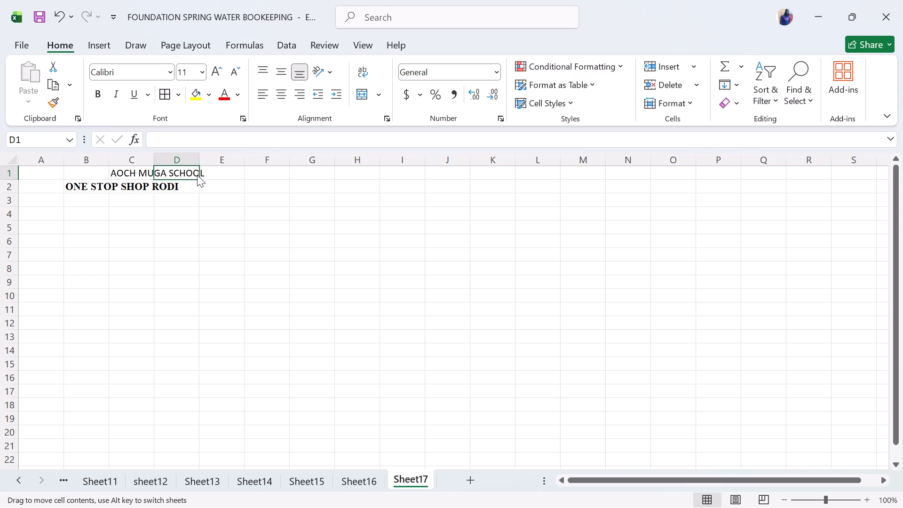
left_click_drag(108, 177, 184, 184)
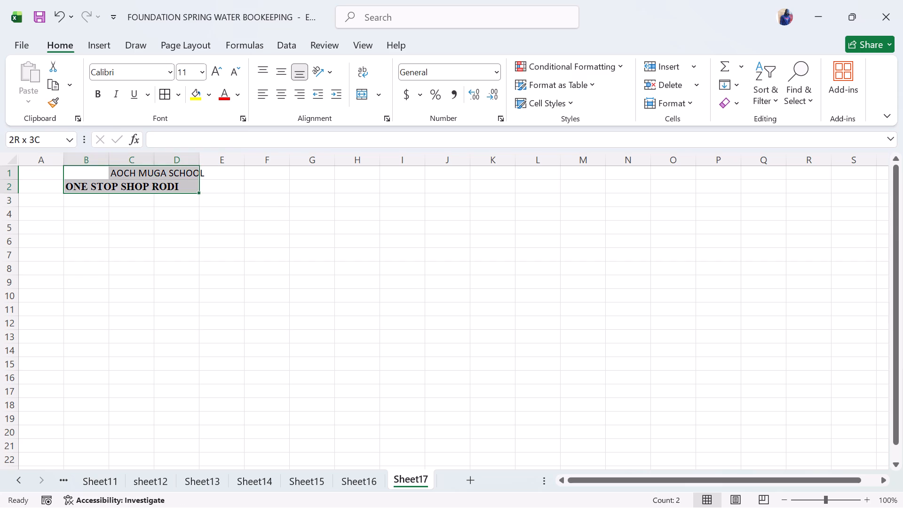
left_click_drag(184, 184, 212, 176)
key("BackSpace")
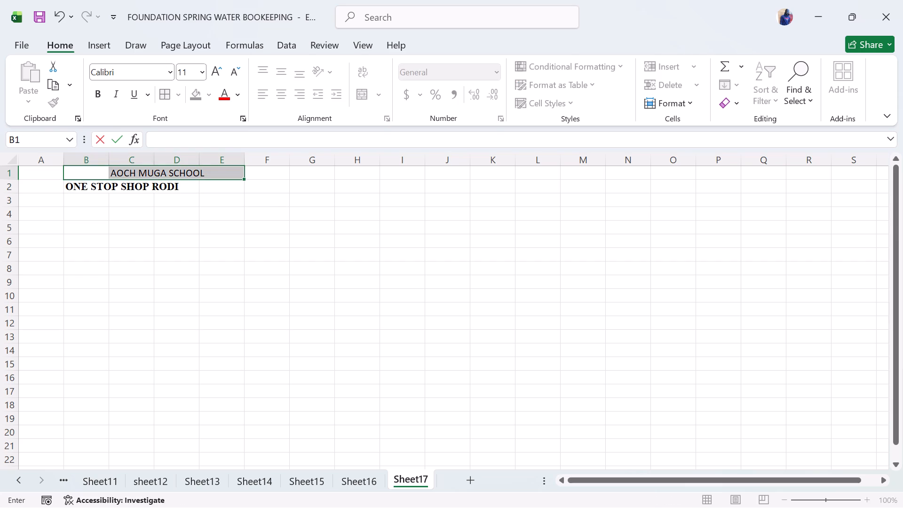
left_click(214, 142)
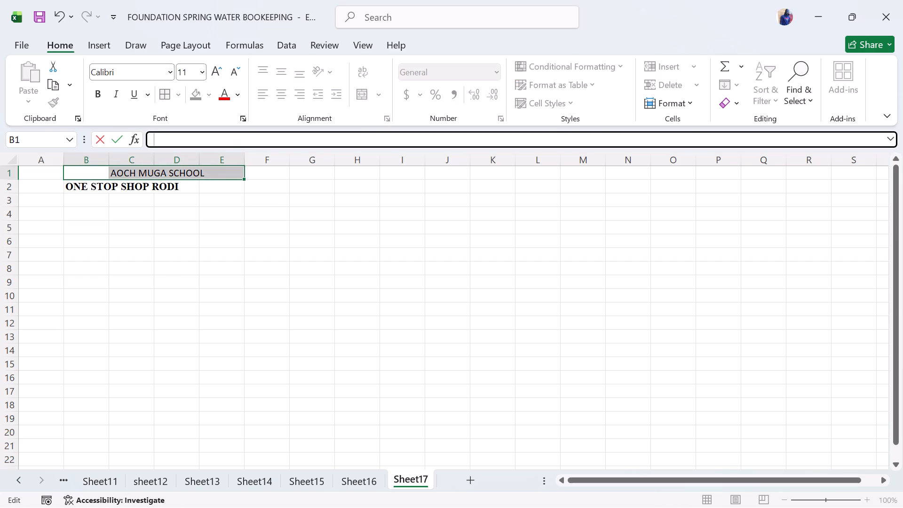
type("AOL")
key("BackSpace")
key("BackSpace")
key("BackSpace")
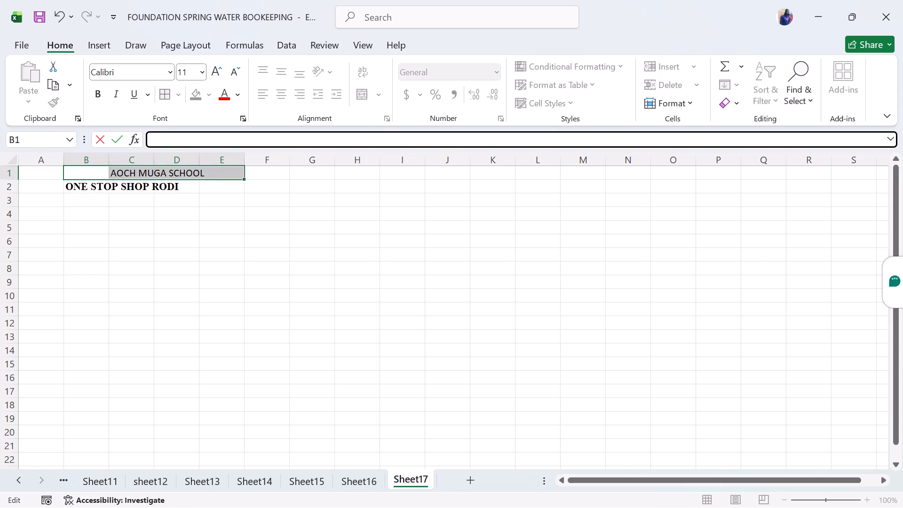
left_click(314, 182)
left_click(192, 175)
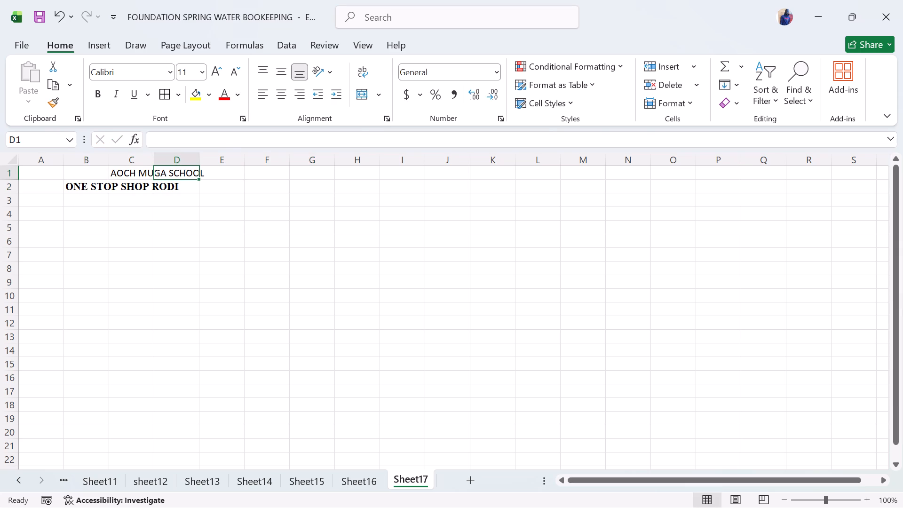
Change the title in cell C1 to AOCH MUGA SEC.
left_click(137, 182)
triple_click(132, 173)
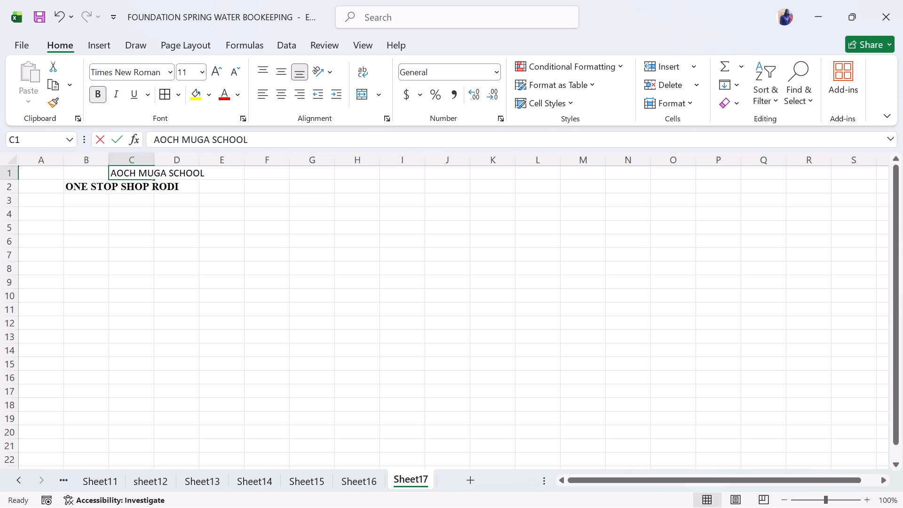
left_click(249, 139)
key("BackSpace")
key("BackSpace")
key("BackSpace")
key("BackSpace")
key("BackSpace")
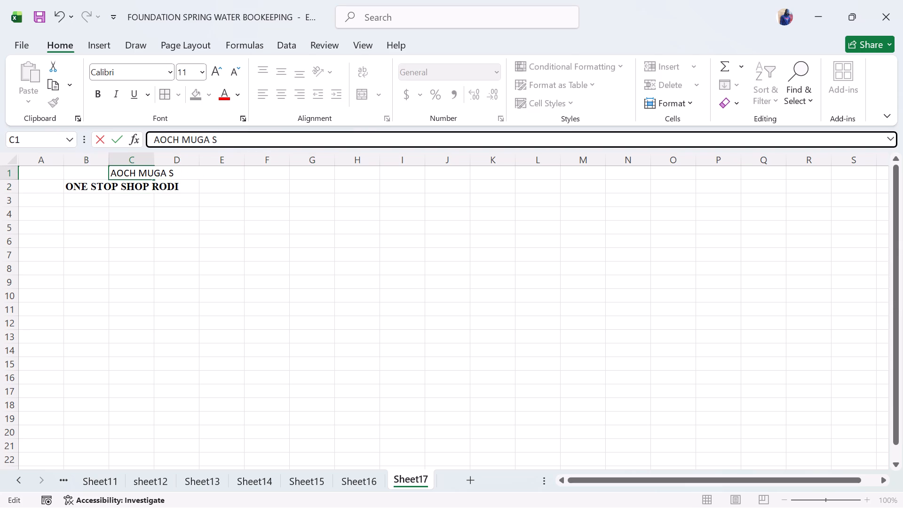
type("EC")
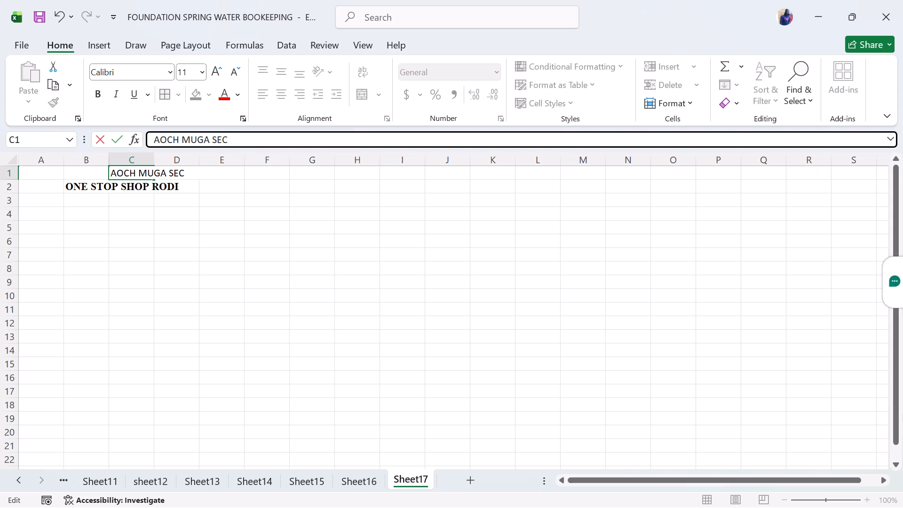
left_click(191, 186)
left_click(38, 199)
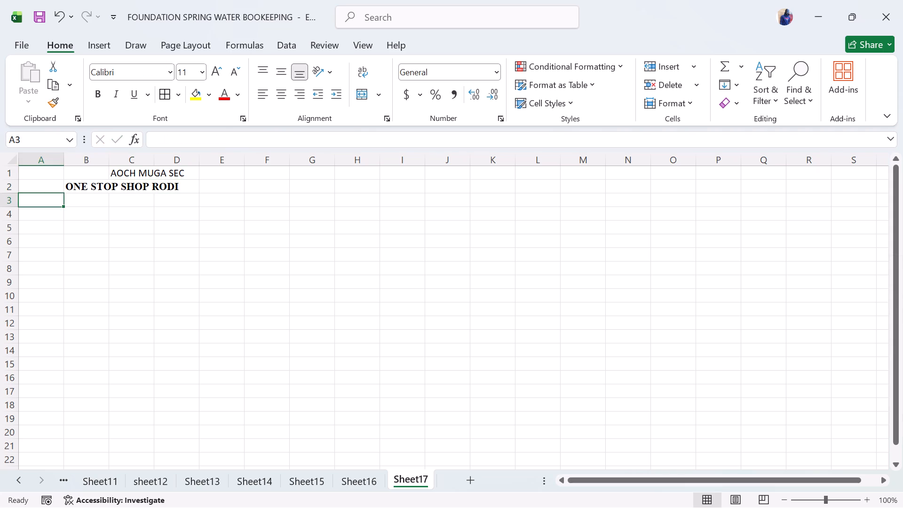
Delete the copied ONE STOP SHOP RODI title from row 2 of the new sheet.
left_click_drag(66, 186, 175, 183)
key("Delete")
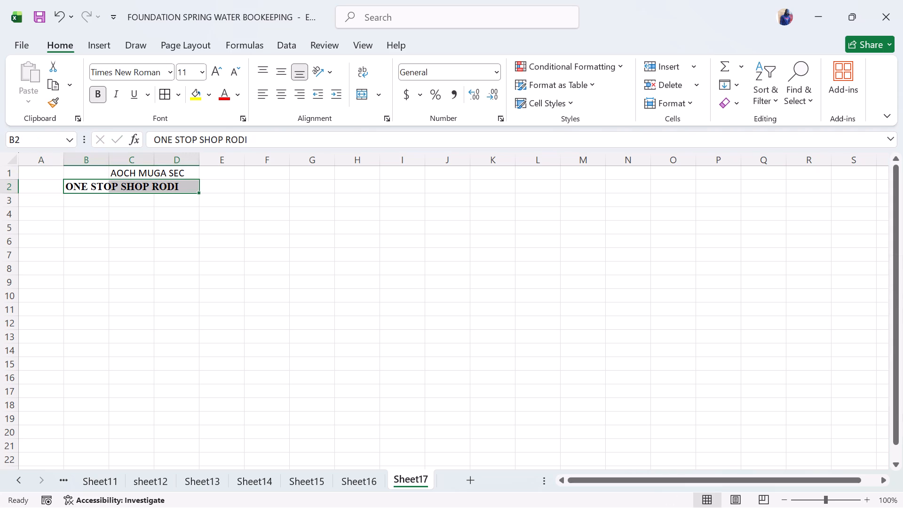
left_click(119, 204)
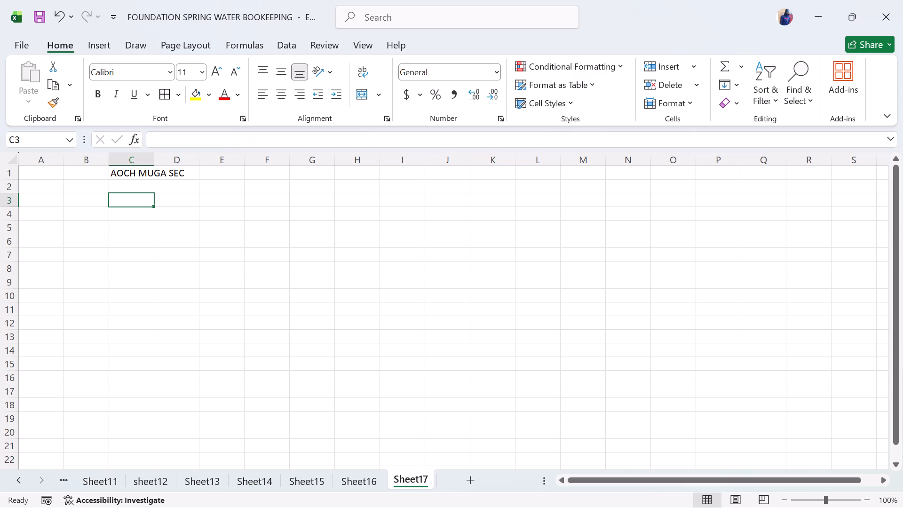
Copy the DATE to CR header row from the ONE STOP SHOP RODI sheet into A2:F2 of the AOCH MUGA SEC sheet.
left_click(359, 476)
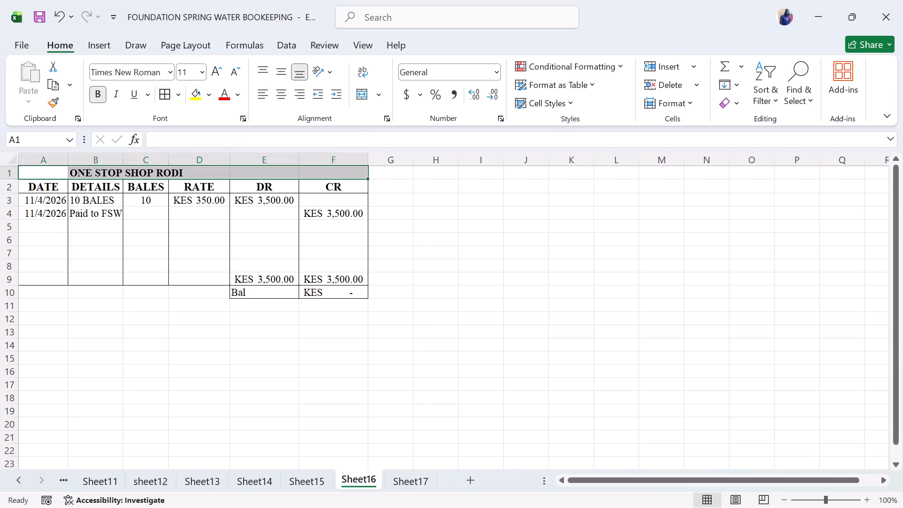
left_click_drag(37, 185, 351, 188)
key("ctrl+c")
left_click(409, 482)
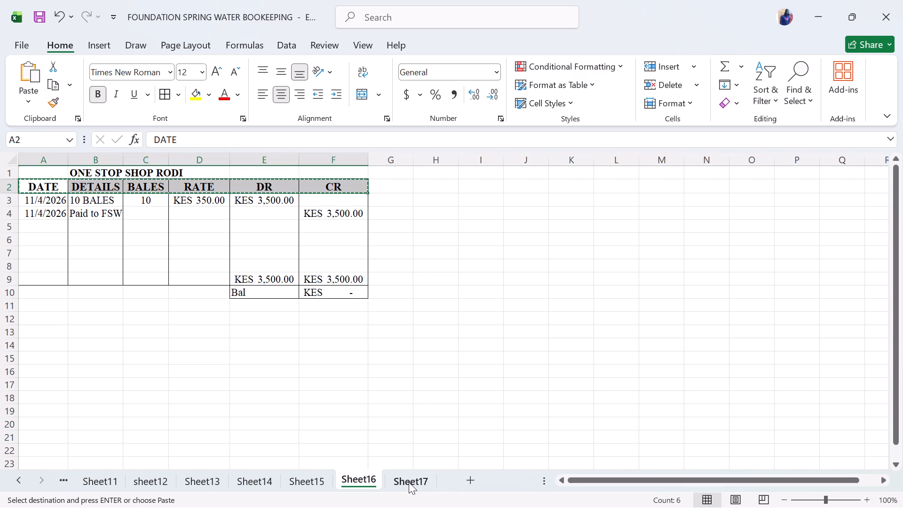
left_click_drag(45, 186, 246, 207)
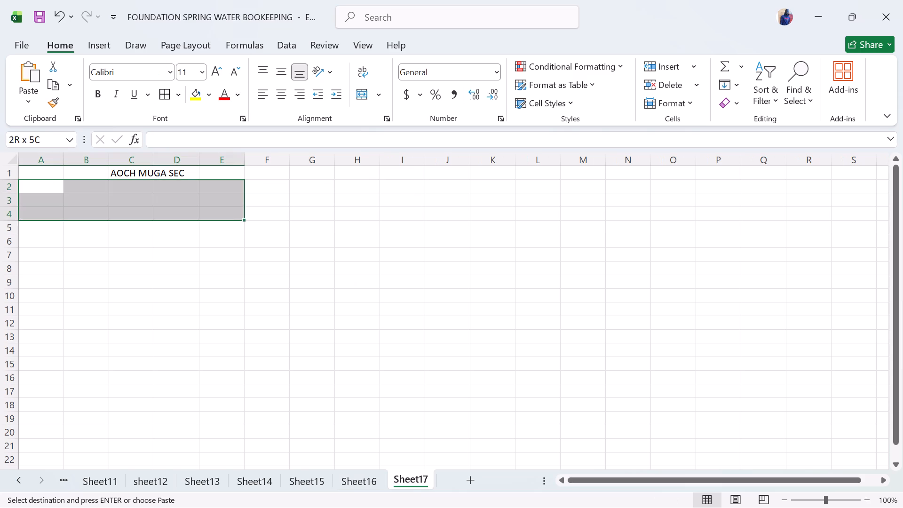
left_click_drag(246, 207, 350, 185)
key("ctrl+v")
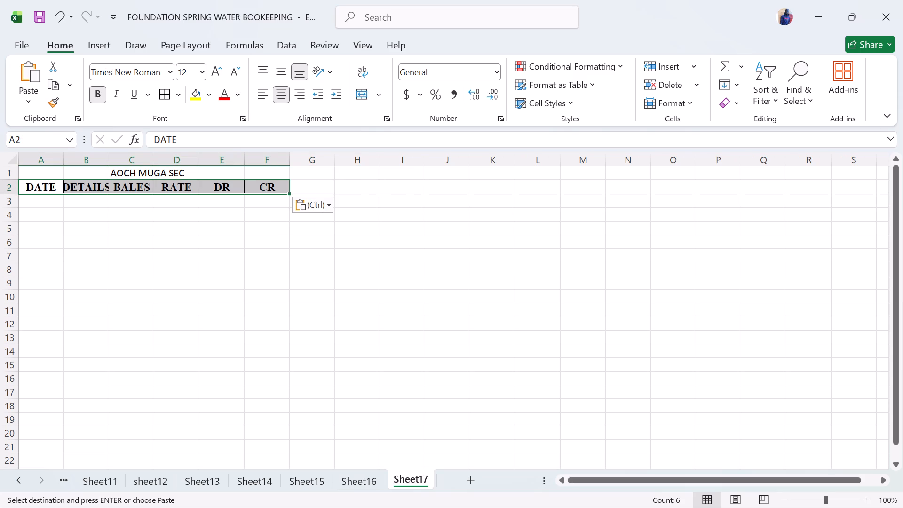
Enter the date 11/3/2024 in cell A3 under DATE and fit column A's width to it.
left_click(44, 200)
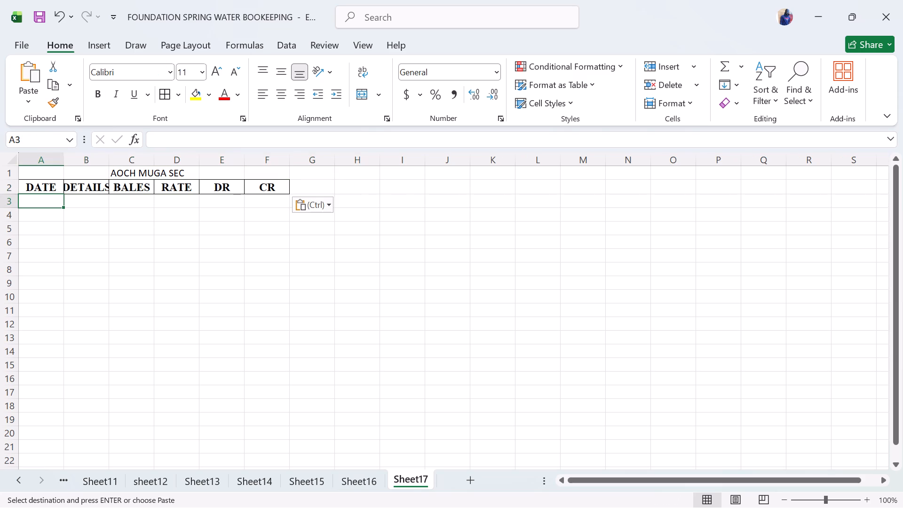
left_click(357, 478)
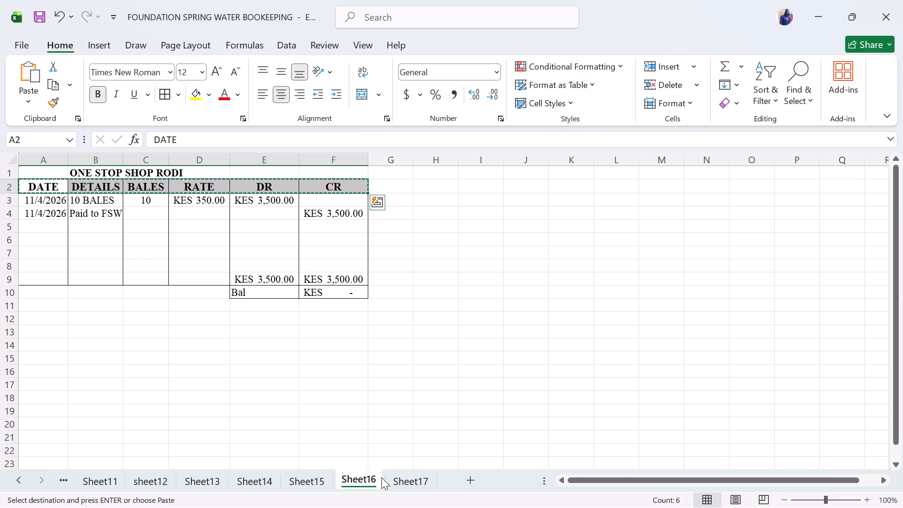
left_click(408, 481)
left_click(38, 199)
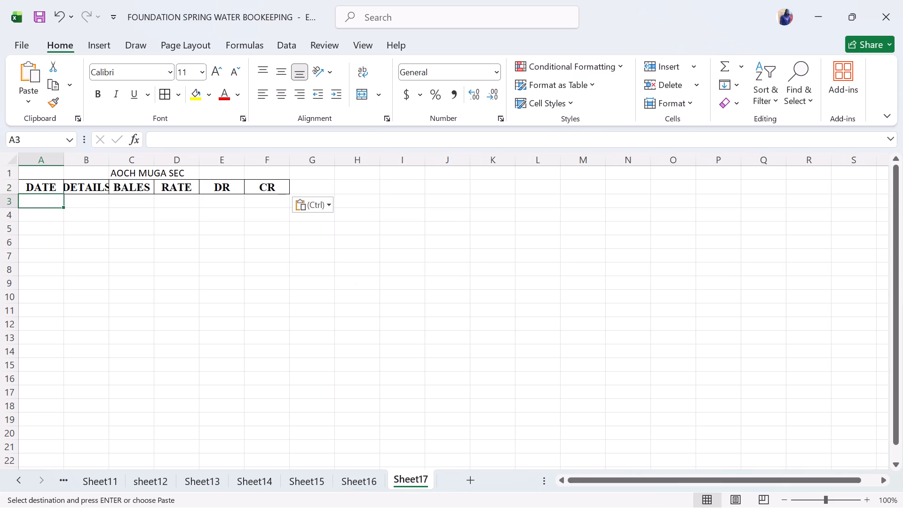
type("11/3/")
type("2024")
double_click(64, 161)
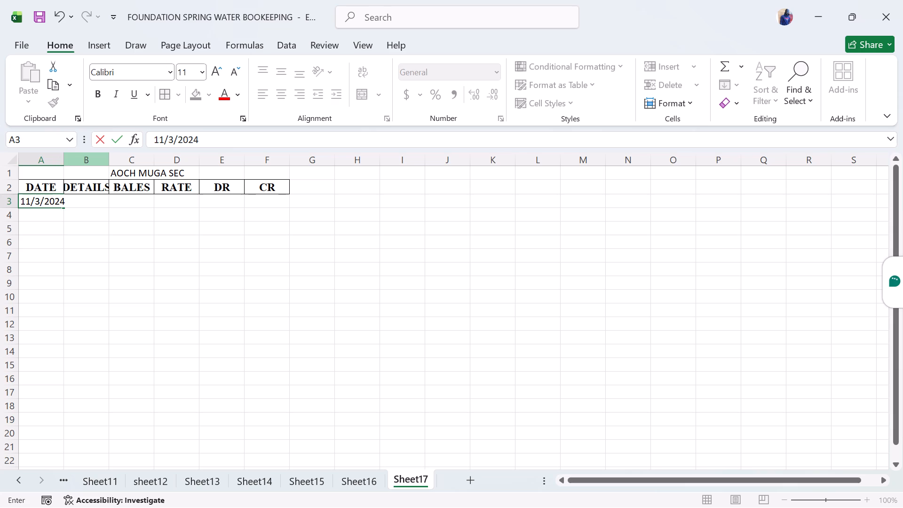
left_click(95, 193)
left_click(95, 203)
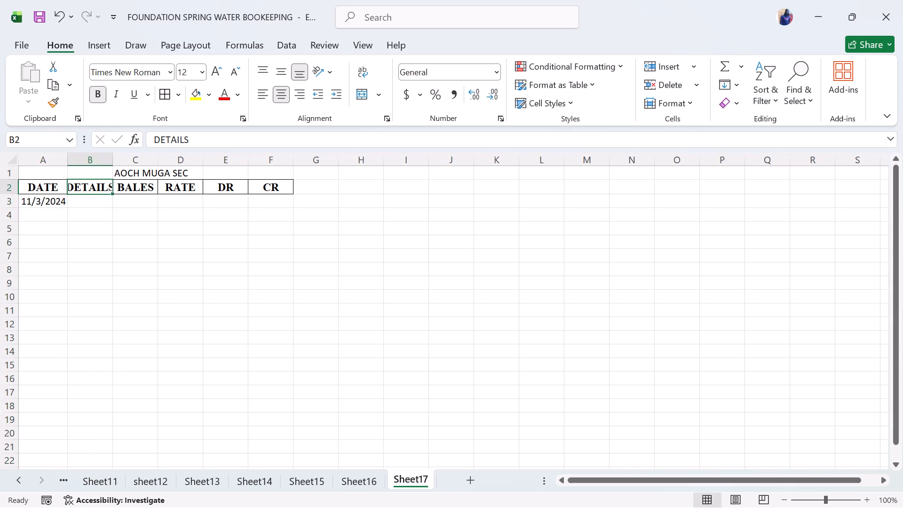
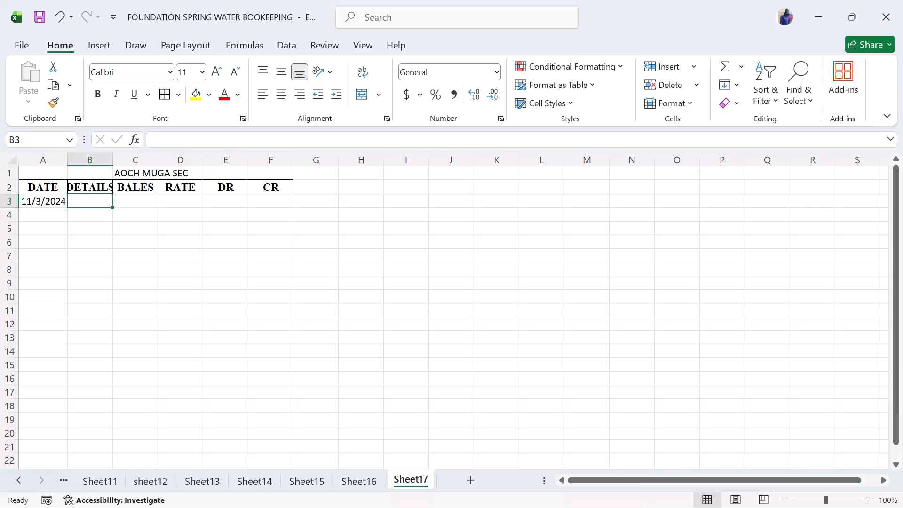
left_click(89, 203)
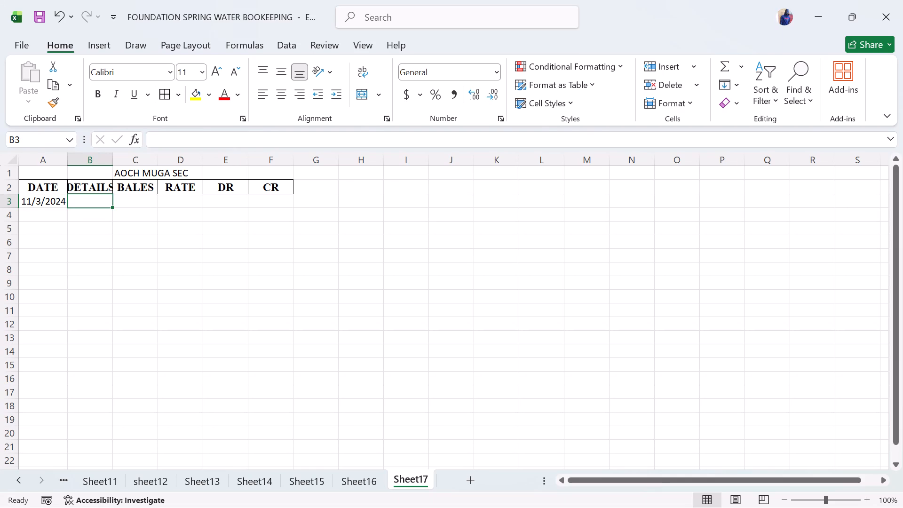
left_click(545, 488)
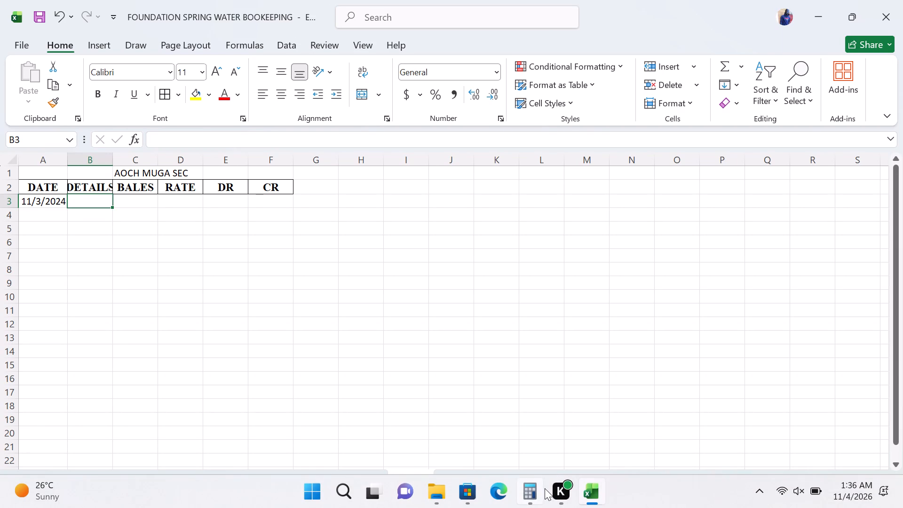
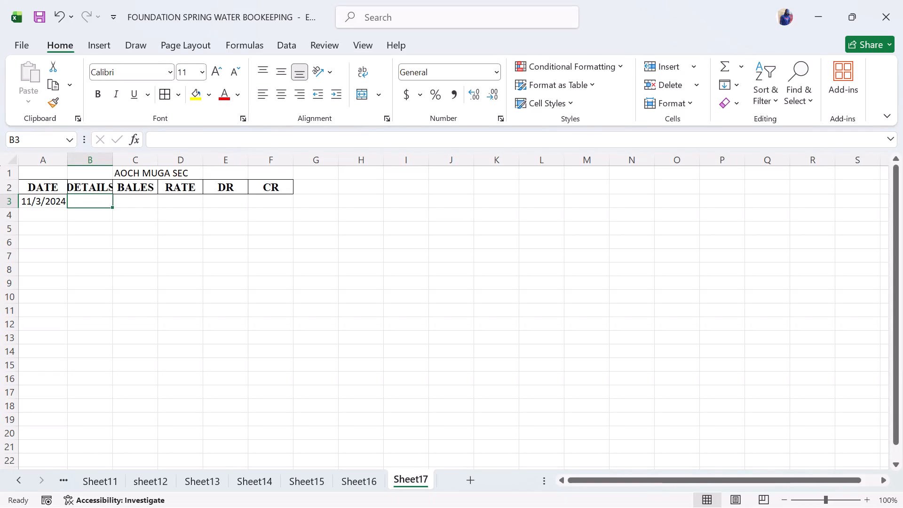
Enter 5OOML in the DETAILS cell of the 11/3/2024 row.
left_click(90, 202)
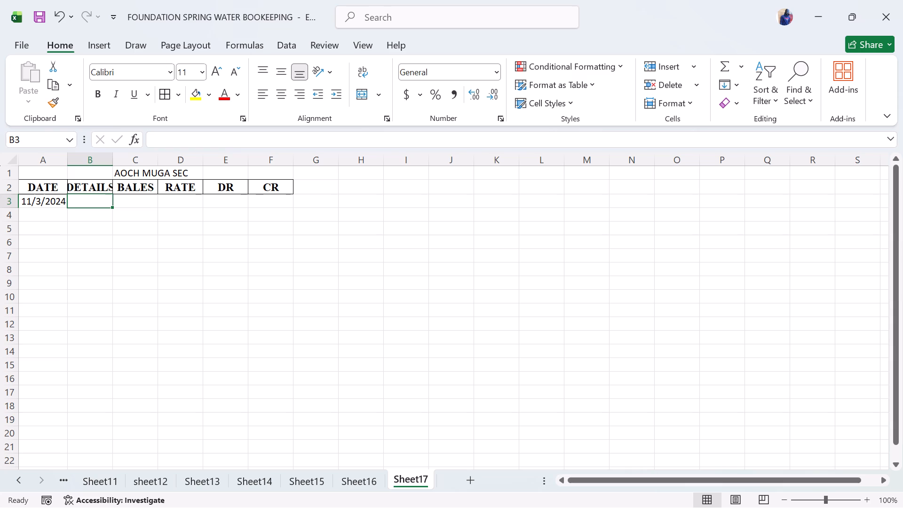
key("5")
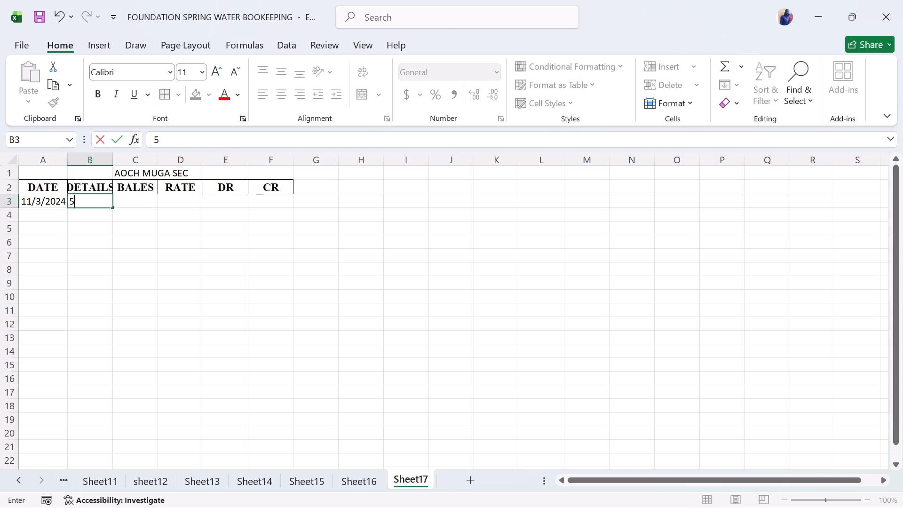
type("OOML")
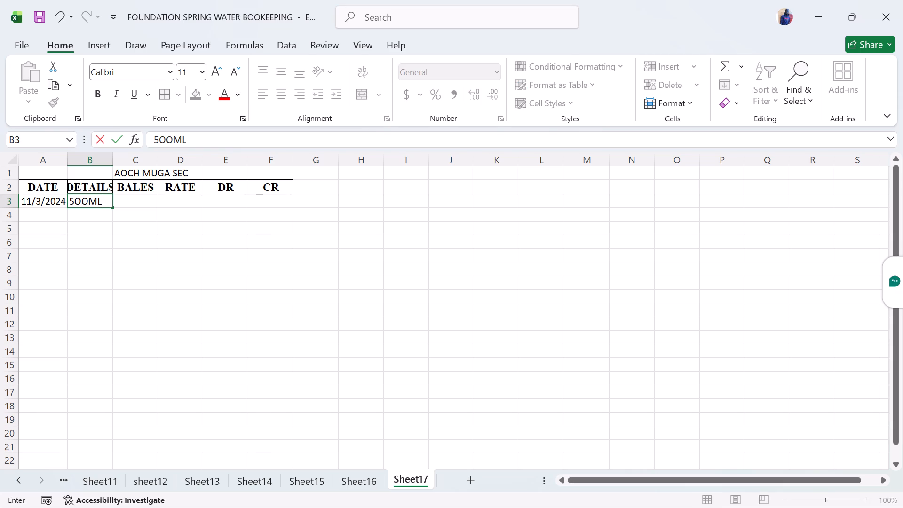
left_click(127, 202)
Replace the details text of the 11/3/2024 row with "5 Bales".
left_click(94, 198)
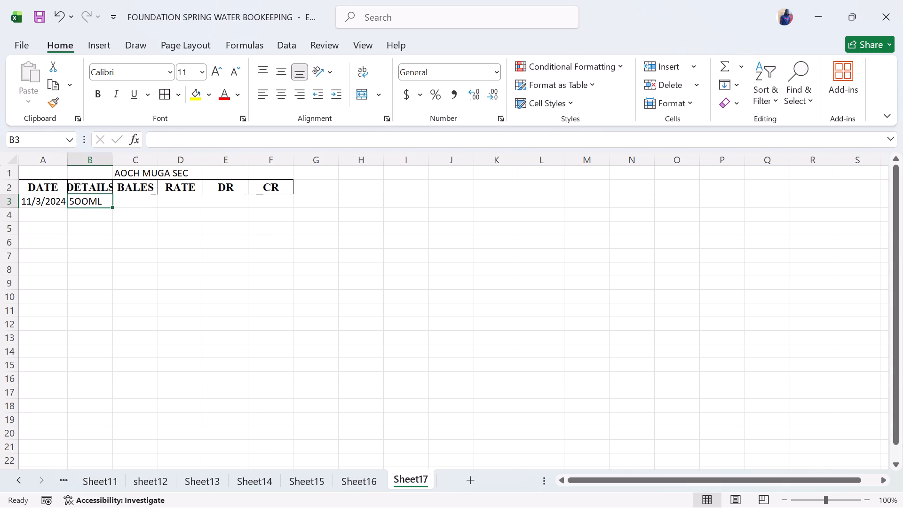
type("5 B")
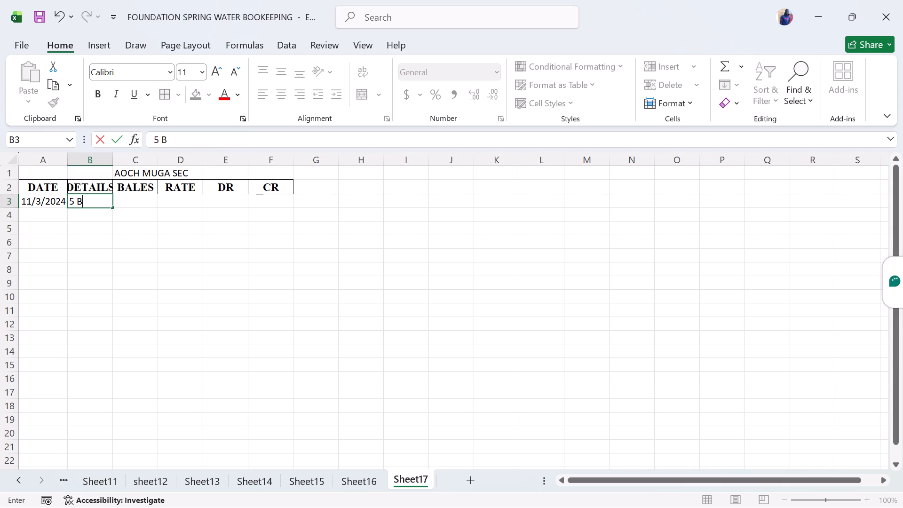
type("ales")
key("space")
left_click(130, 201)
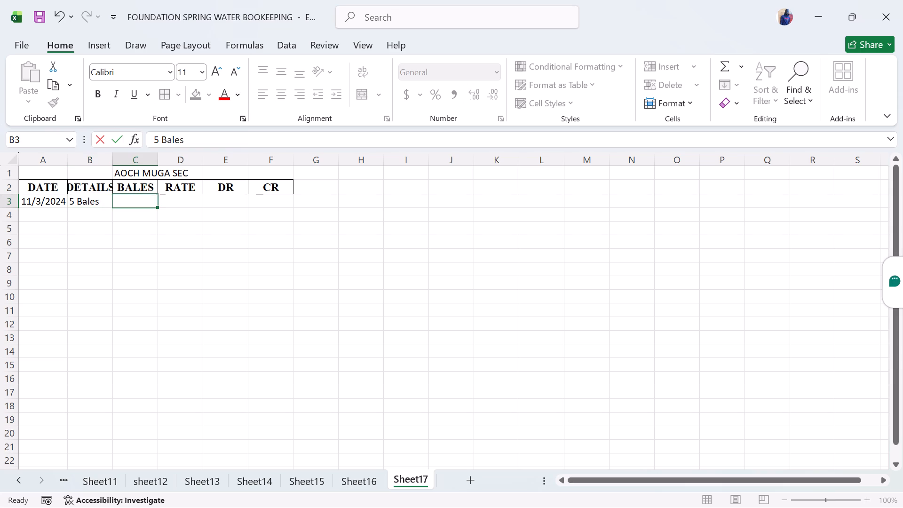
Auto-fit the widths of the DETAILS and BALES columns to their contents.
double_click(111, 157)
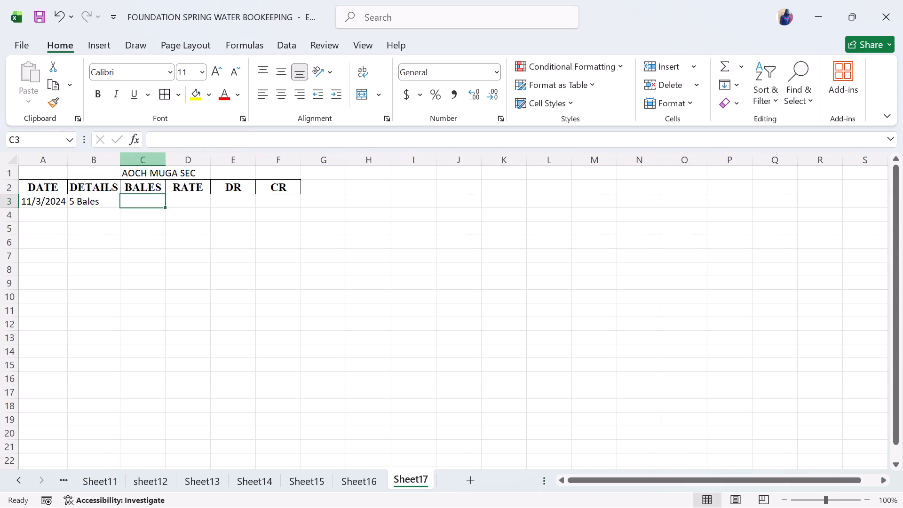
double_click(167, 156)
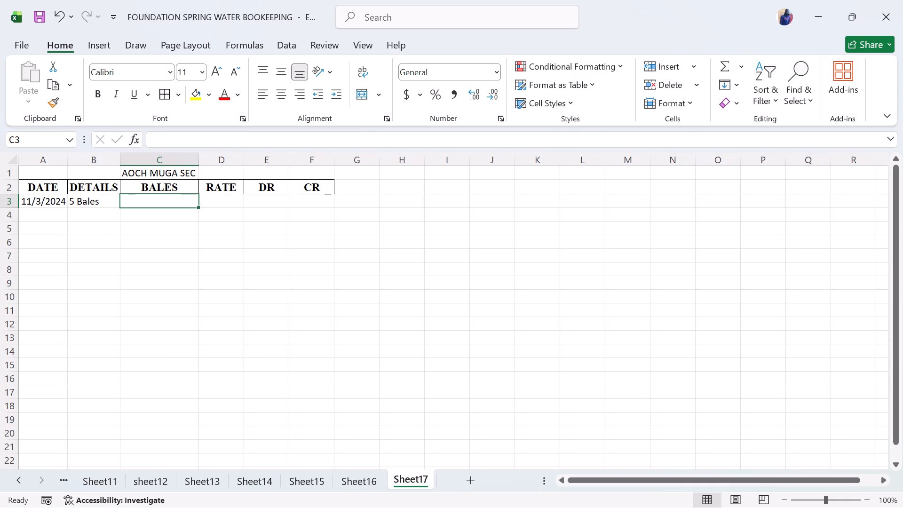
left_click(181, 196)
Extend the 11/3/2024 details to read "5 Bales 500ml" and auto-fit the DETAILS column to the longer text.
left_click(109, 199)
double_click(109, 199)
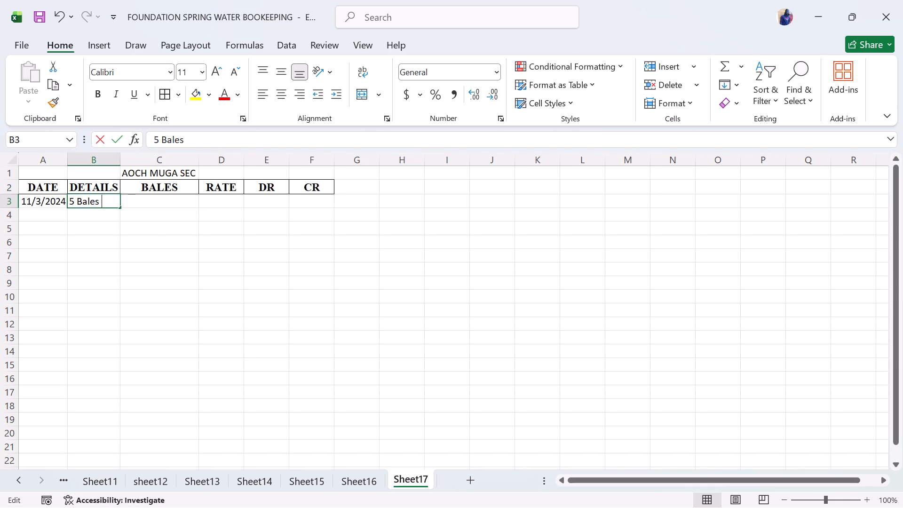
type("500ml")
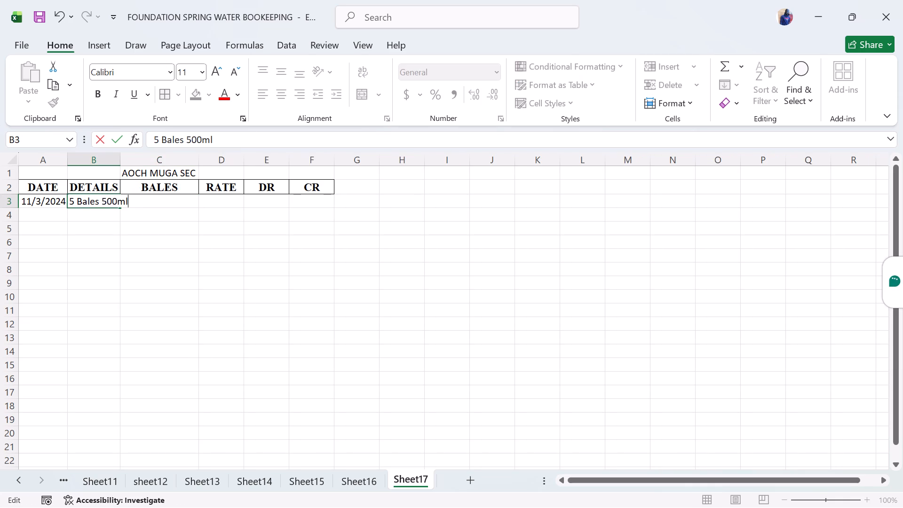
left_click_drag(155, 197, 124, 151)
left_click(124, 151)
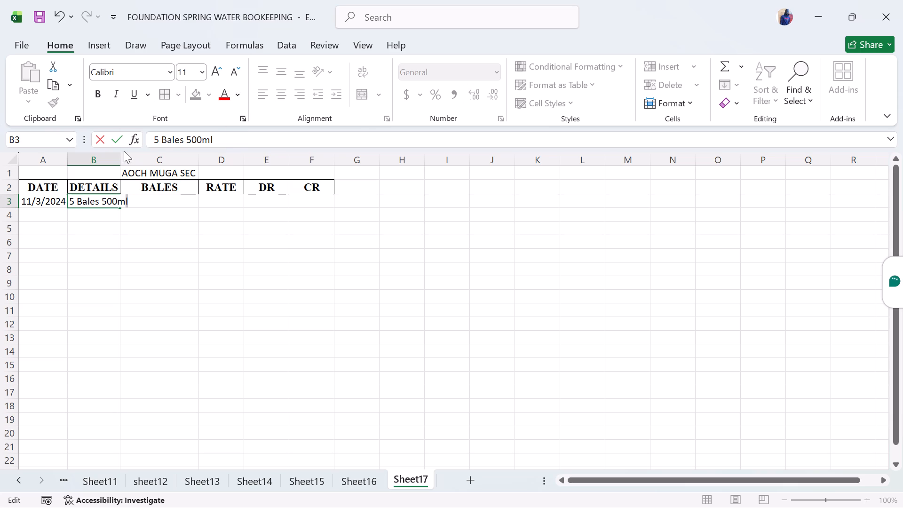
left_click(120, 155)
left_click(120, 156)
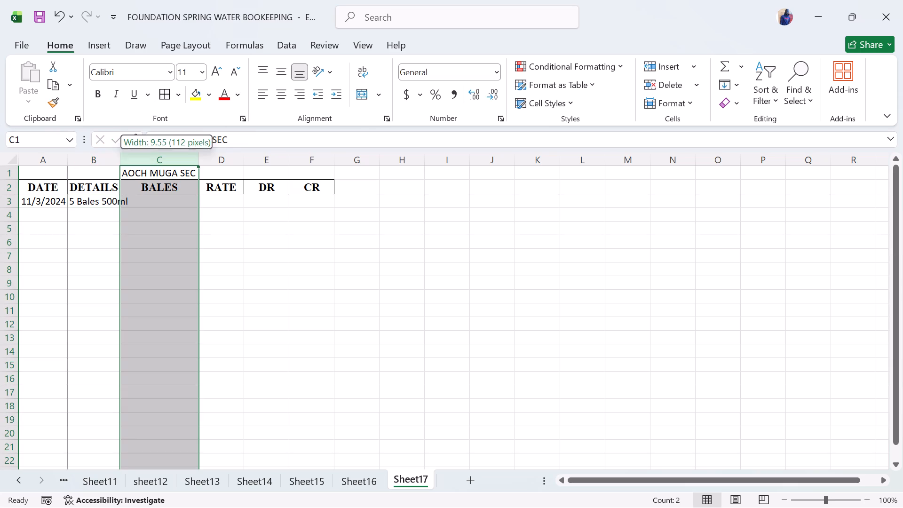
double_click(121, 156)
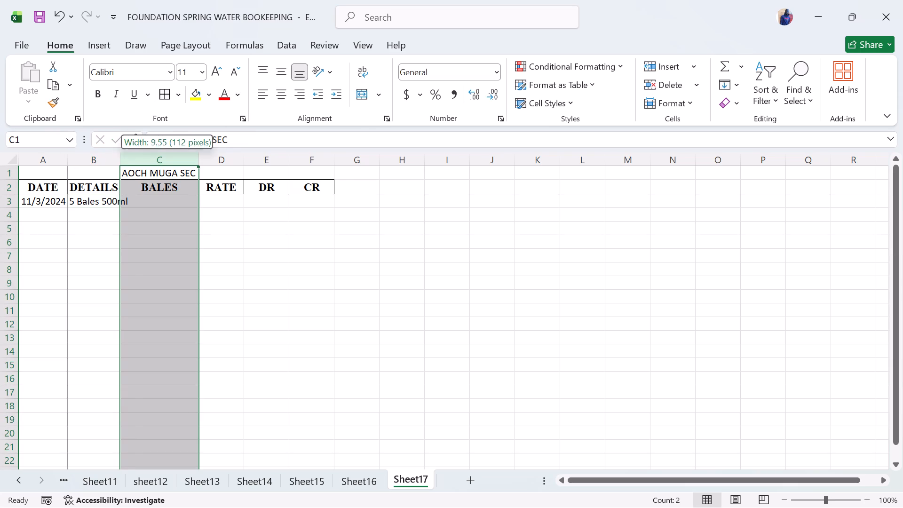
Enter 5 under BALES and 350 under RATE for the 11/3/2024 entry.
left_click(155, 197)
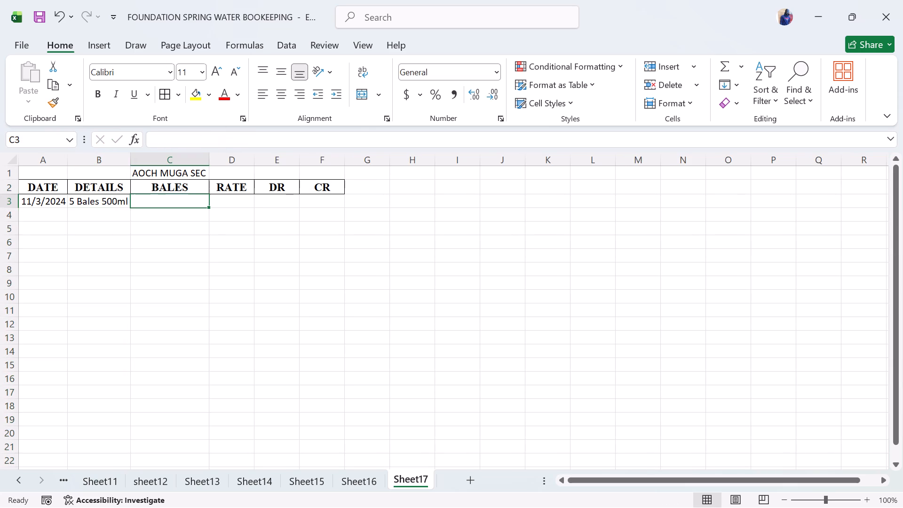
key("5")
left_click(233, 199)
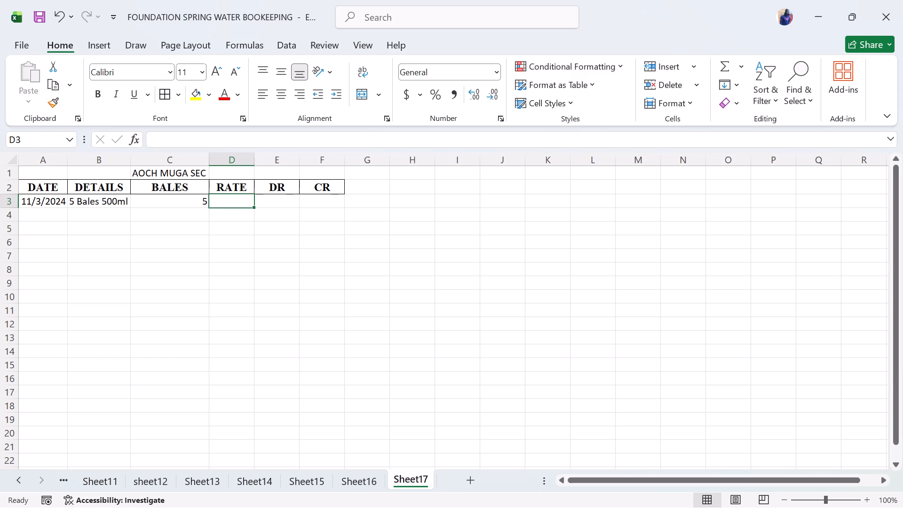
type("350")
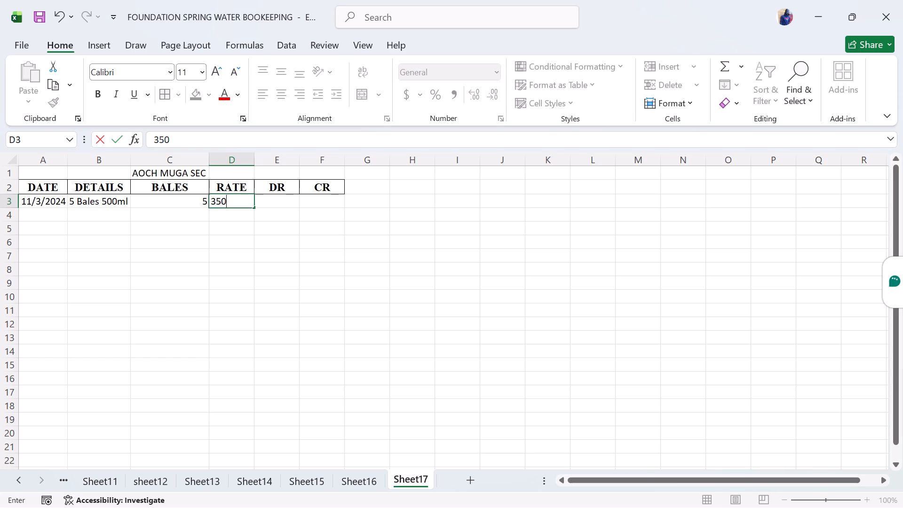
Calculate the entry's DR amount in E3 with the formula =C3*D3, multiplying bales by rate.
left_click(281, 197)
left_click(280, 200)
key("equal")
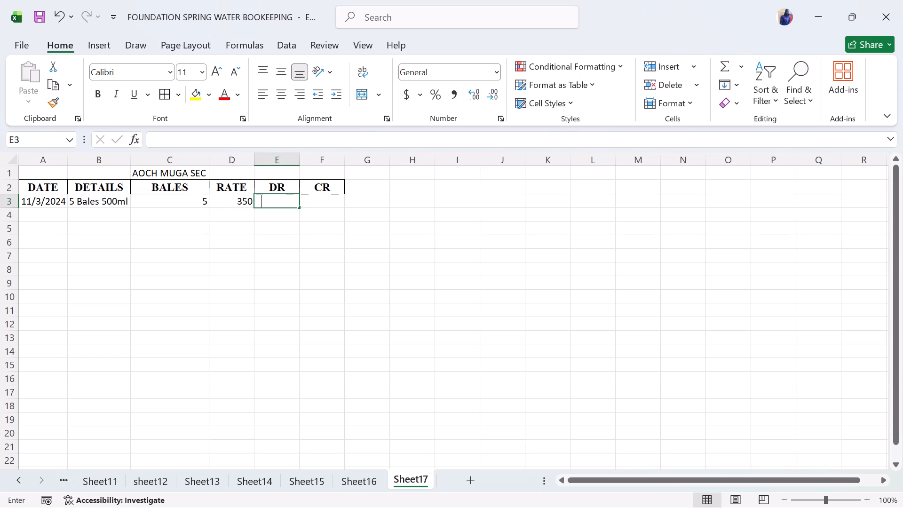
left_click(196, 203)
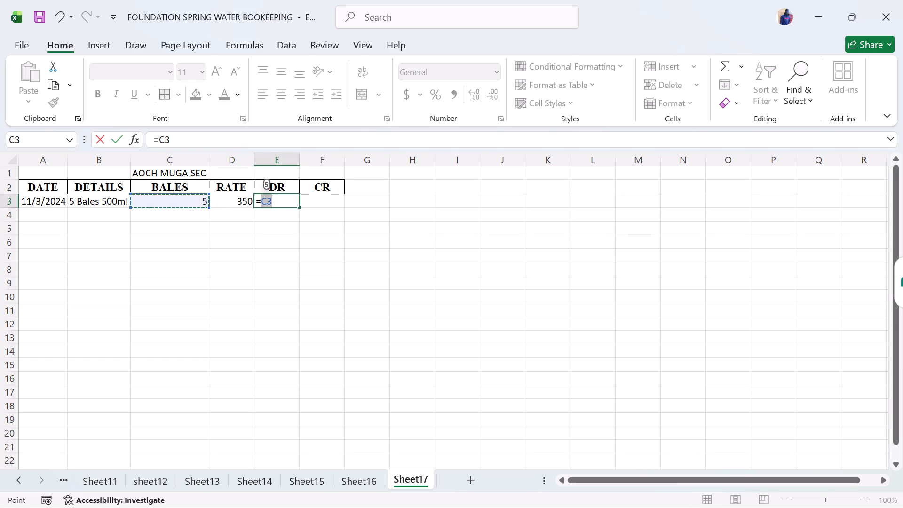
key("shift+asterisk")
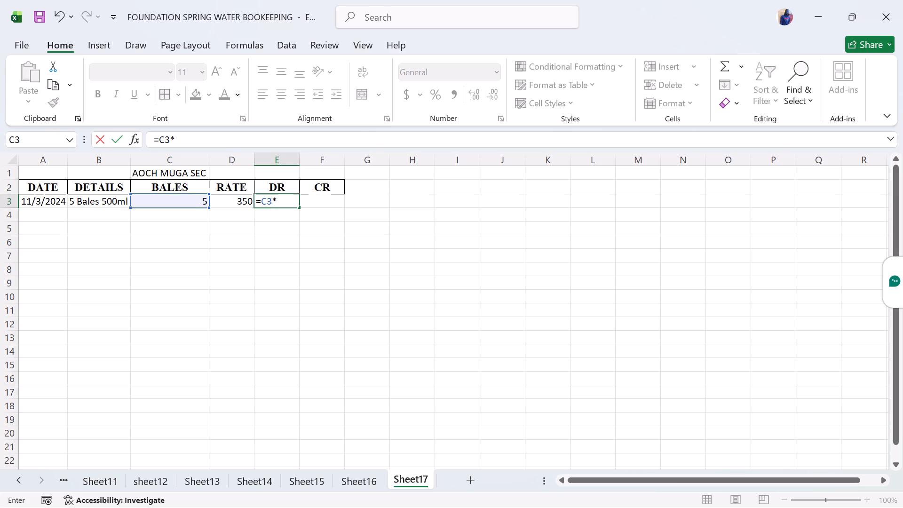
left_click(240, 206)
key("Return")
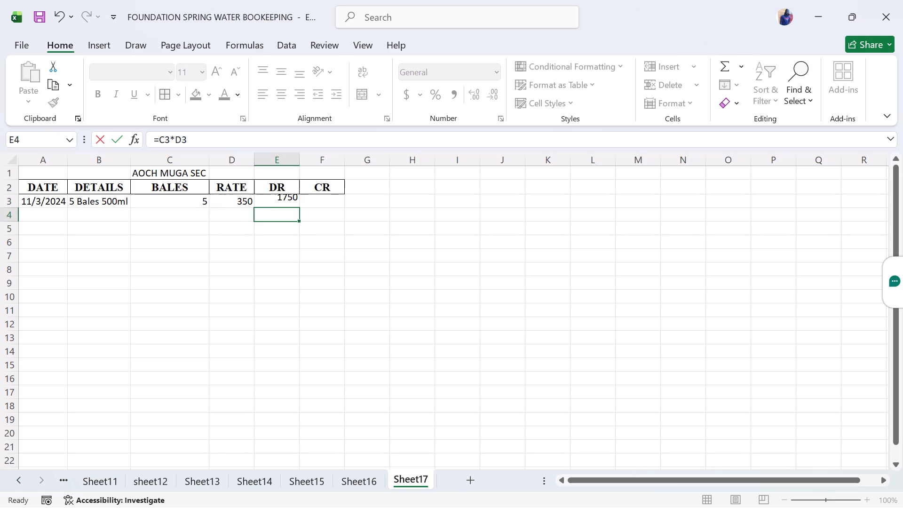
left_click(318, 200)
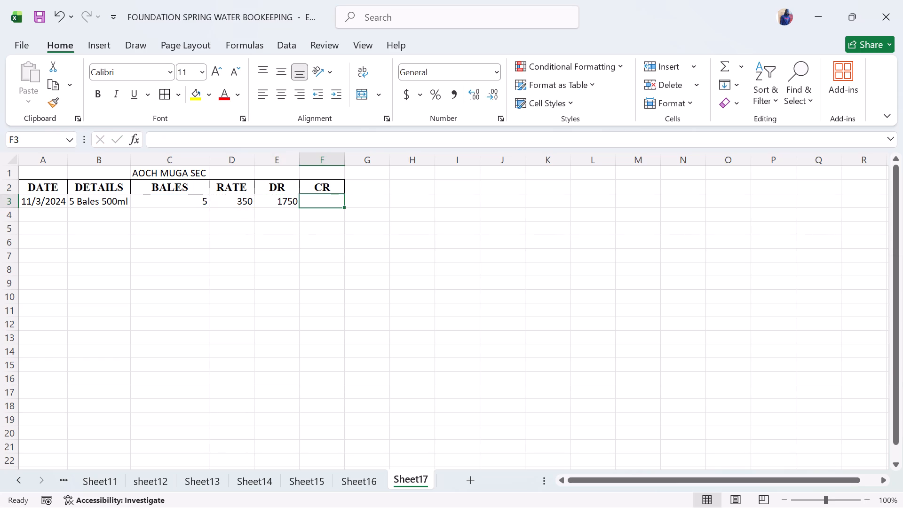
Centre-align the whole BALES, RATE and DR columns.
left_click(186, 163)
left_click(285, 88)
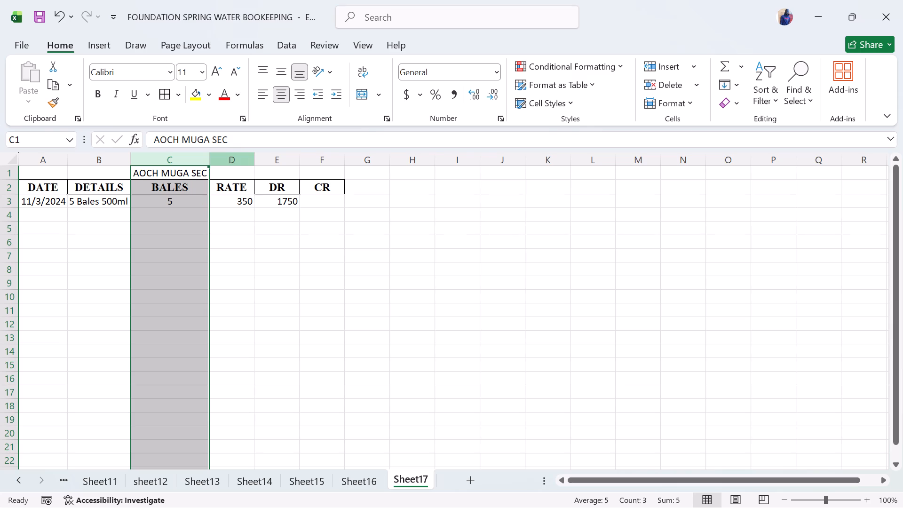
left_click(244, 165)
left_click(277, 97)
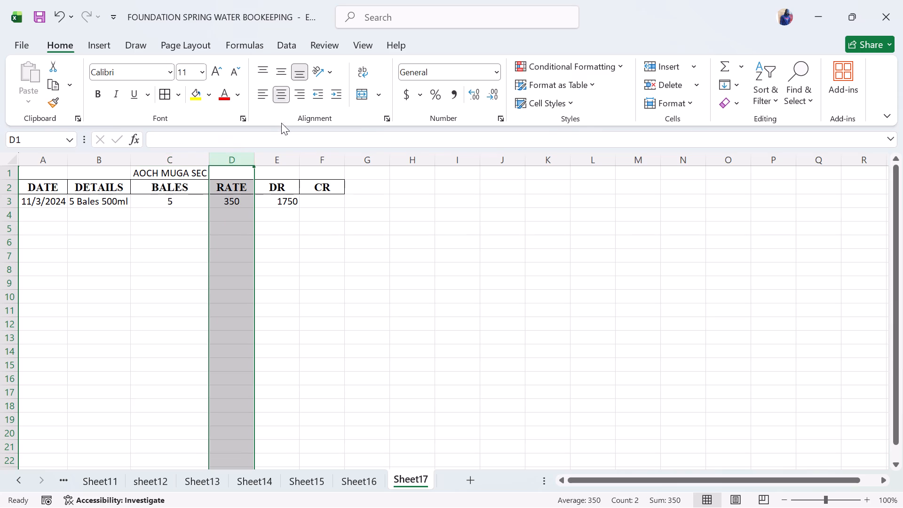
left_click(285, 159)
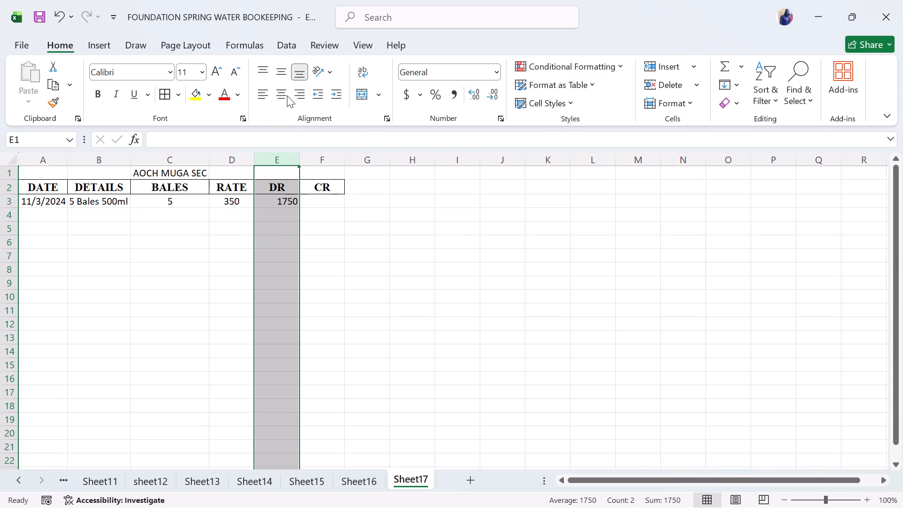
left_click(287, 95)
left_click(329, 175)
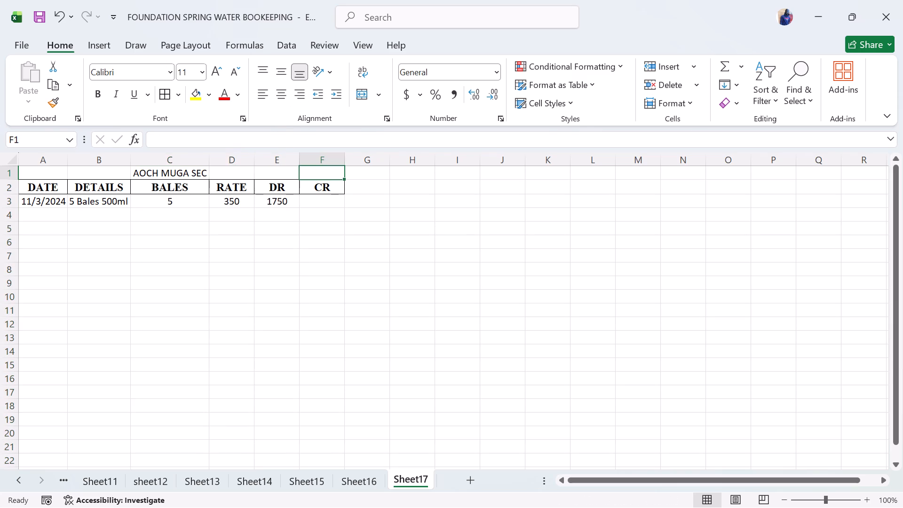
Add a right border to the DATE column cells from row 2 to row 7.
left_click(38, 215)
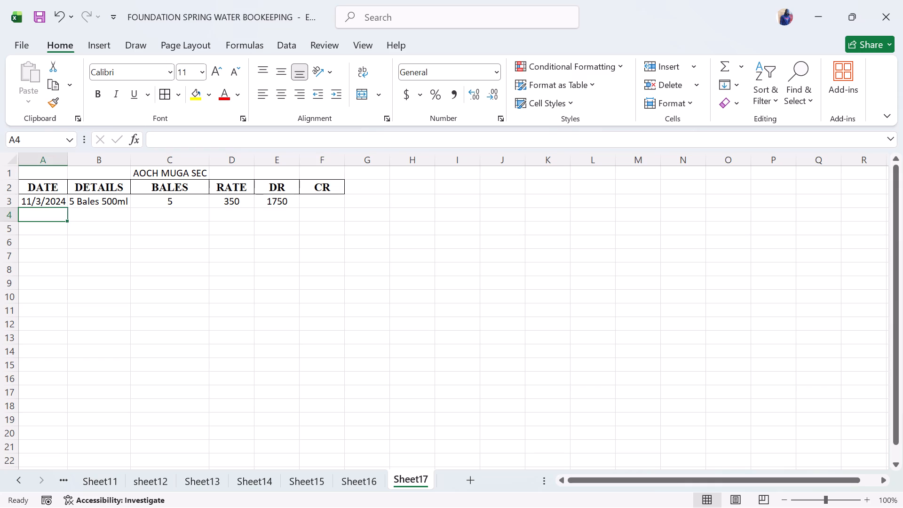
left_click(39, 190)
left_click_drag(41, 183, 39, 247)
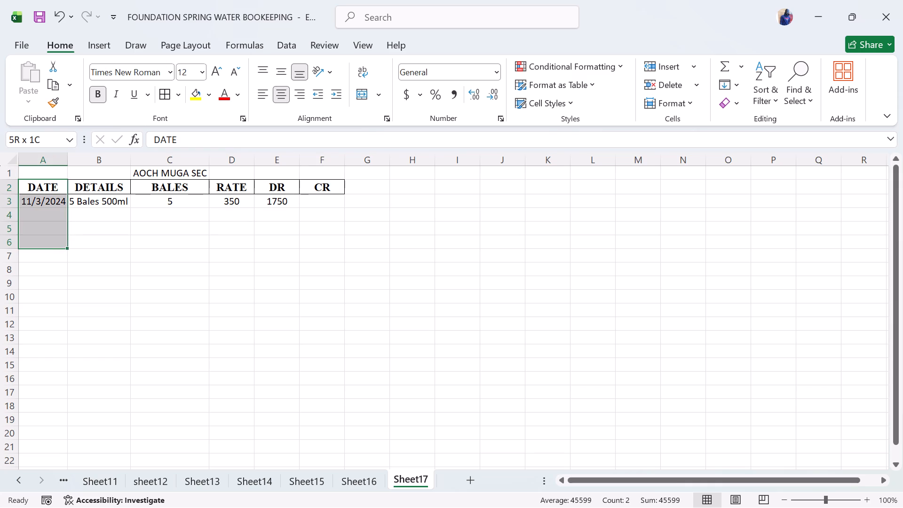
left_click_drag(39, 247, 39, 255)
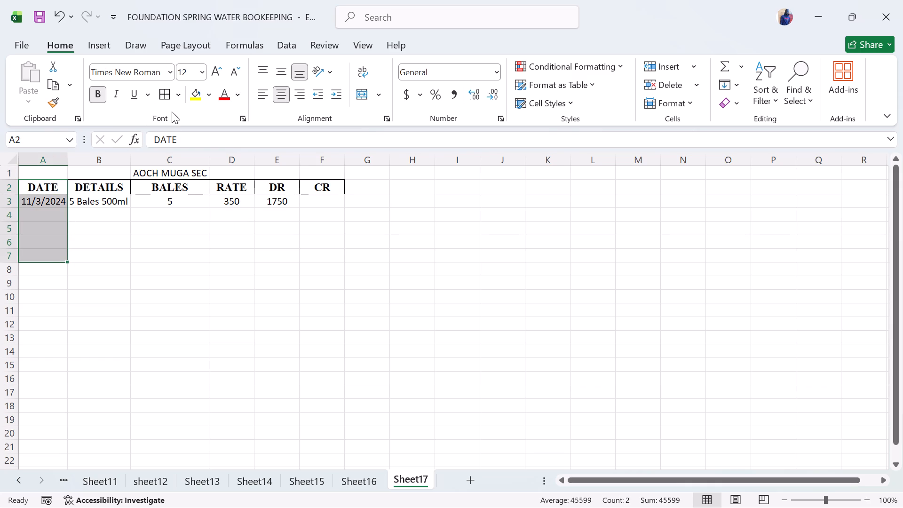
left_click(175, 99)
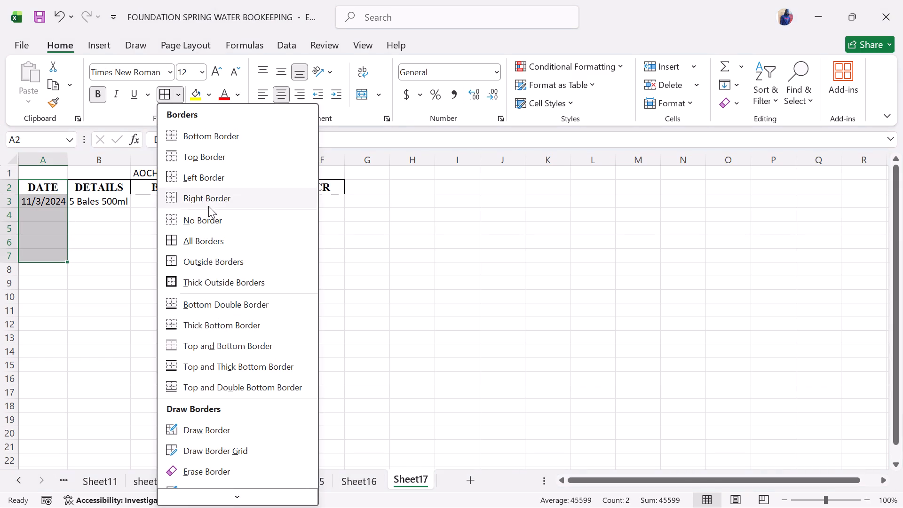
left_click(207, 198)
Add the same right border to the DETAILS and BALES column cells from row 2 to row 7.
left_click_drag(95, 183, 88, 238)
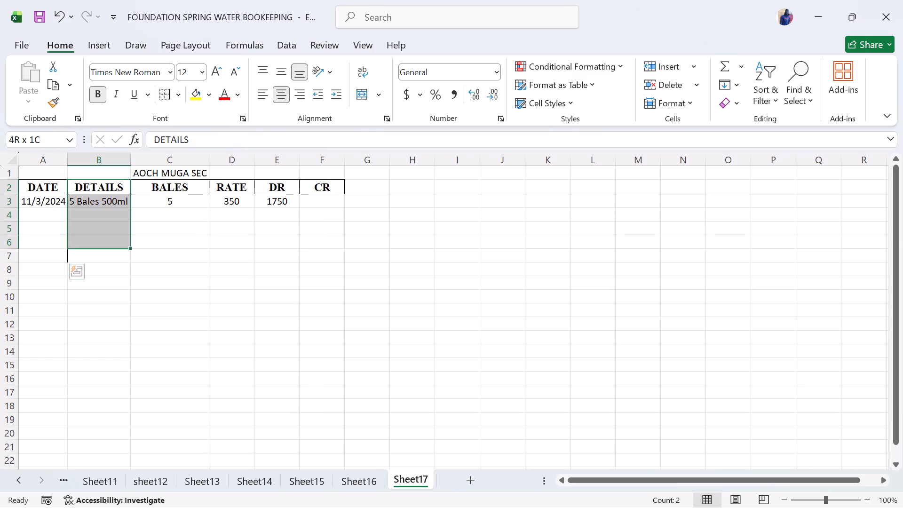
left_click_drag(88, 238, 87, 251)
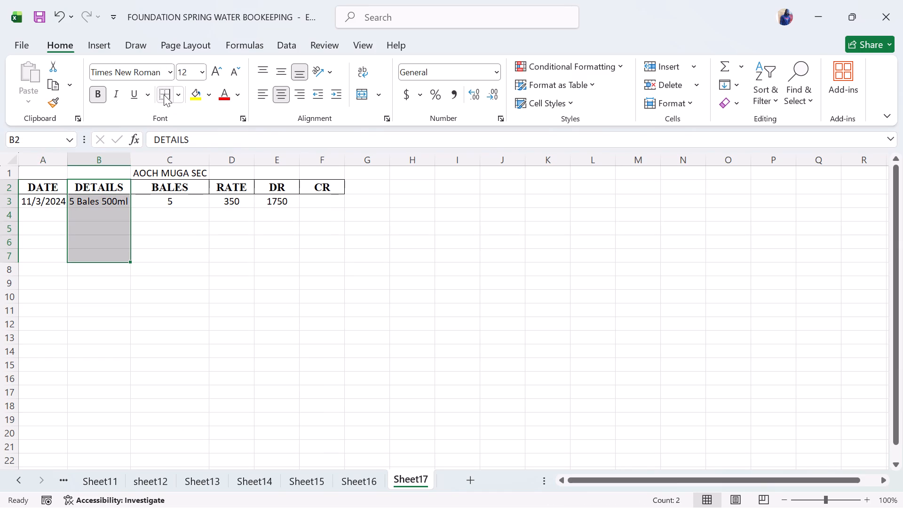
left_click(164, 95)
left_click_drag(156, 187, 151, 255)
double_click(169, 87)
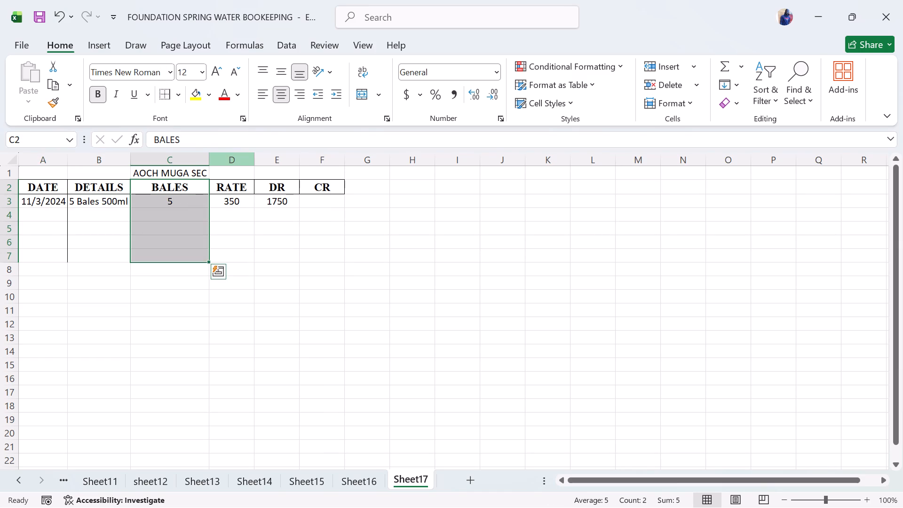
Add right borders to the RATE, DR and CR column cells from row 2 to row 7.
left_click_drag(238, 196, 241, 259)
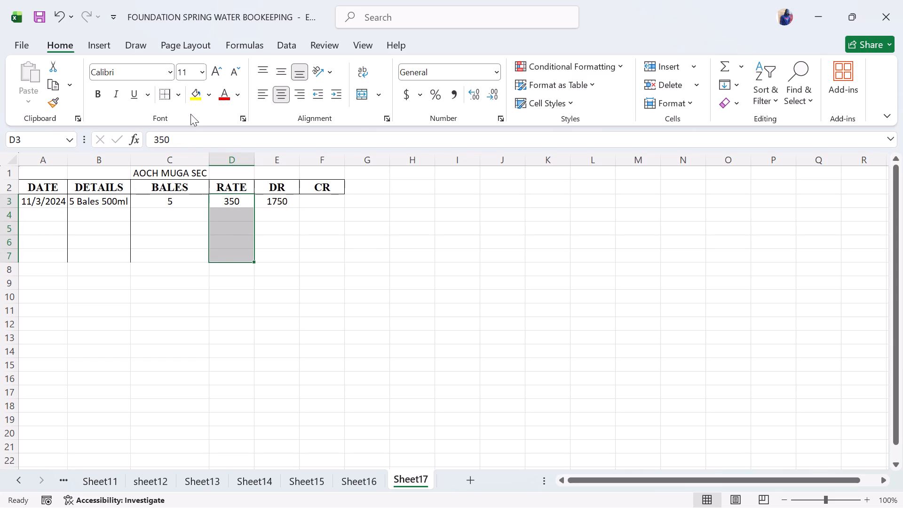
left_click_drag(158, 93, 286, 187)
left_click_drag(286, 187, 292, 227)
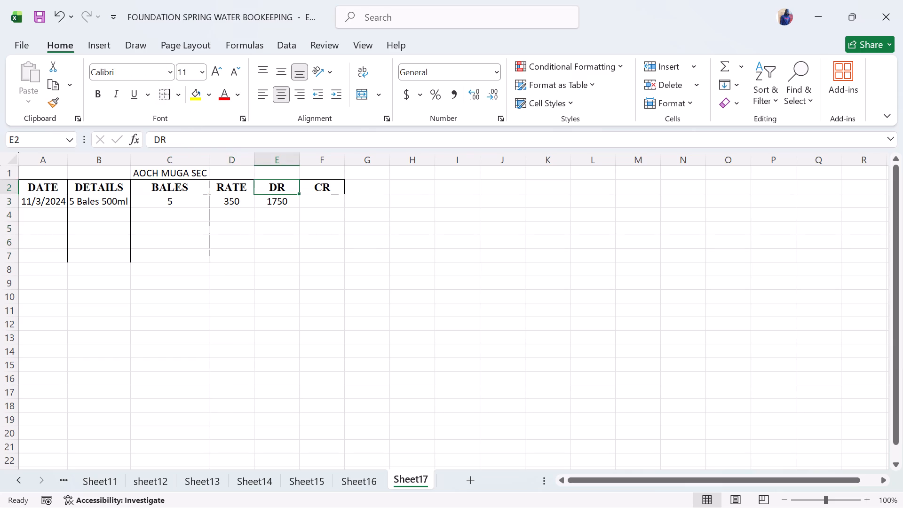
left_click_drag(292, 227, 291, 251)
left_click(170, 96)
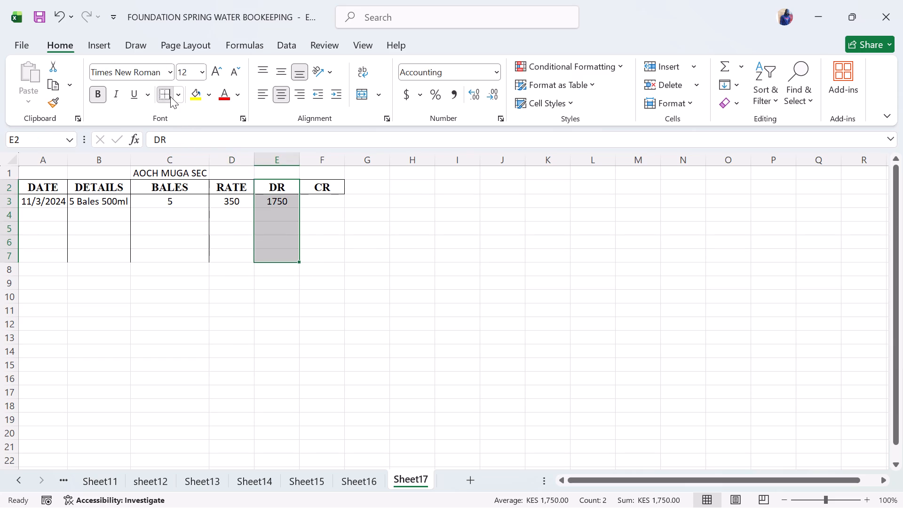
left_click(307, 242)
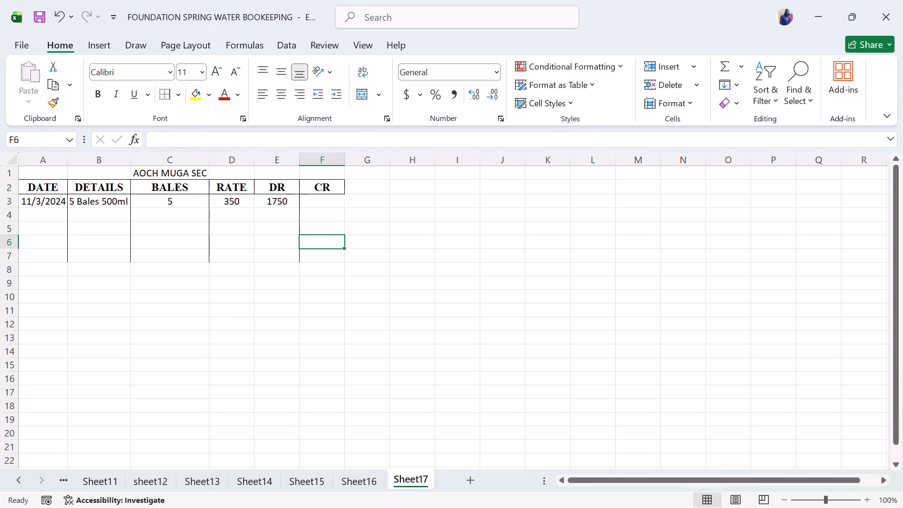
left_click_drag(238, 183, 245, 251)
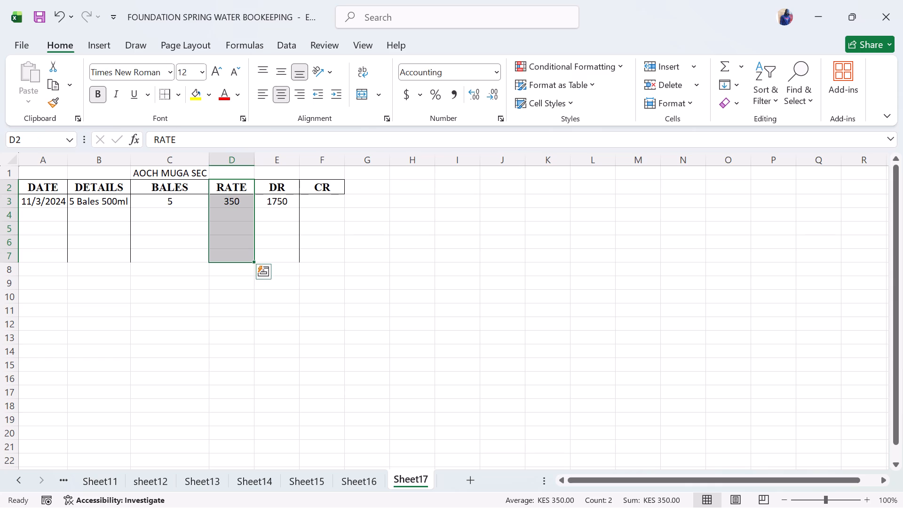
left_click(168, 97)
left_click_drag(322, 182, 333, 253)
left_click(166, 91)
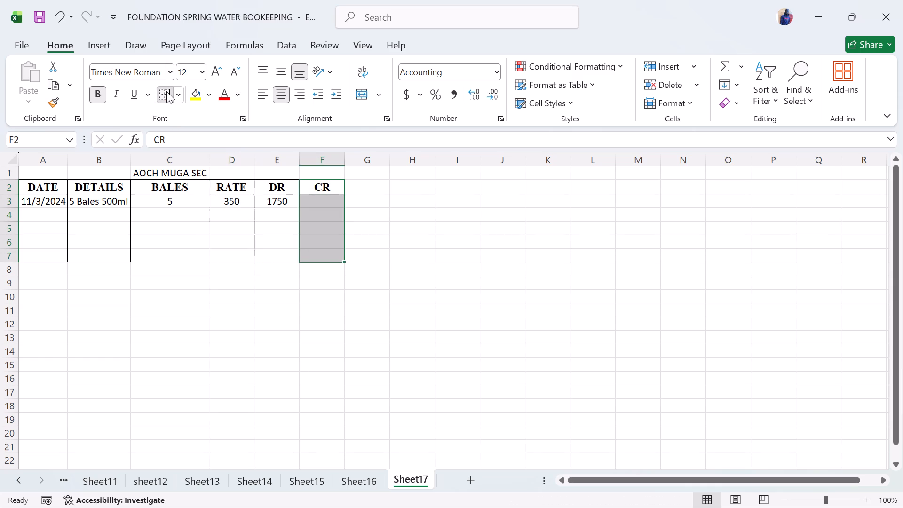
left_click(22, 269)
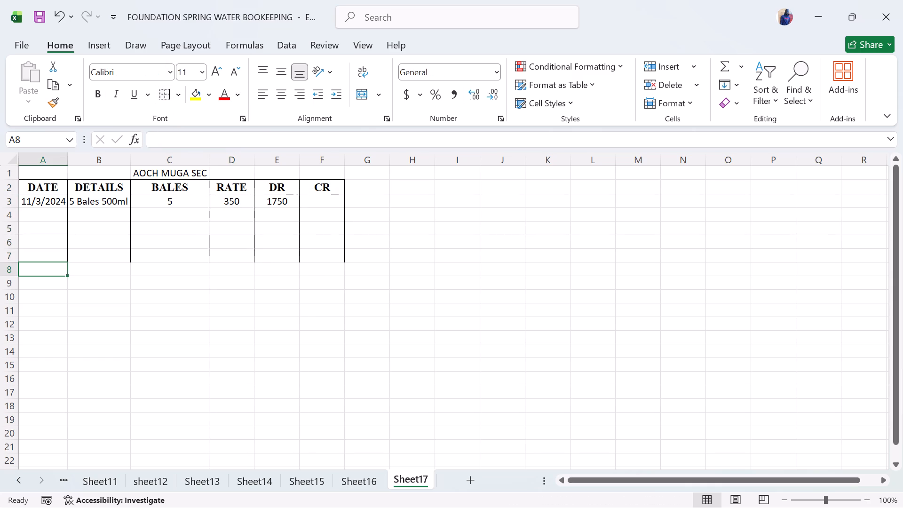
Add a bottom border across the ledger's last row, from A7 to F7.
left_click_drag(31, 253, 318, 254)
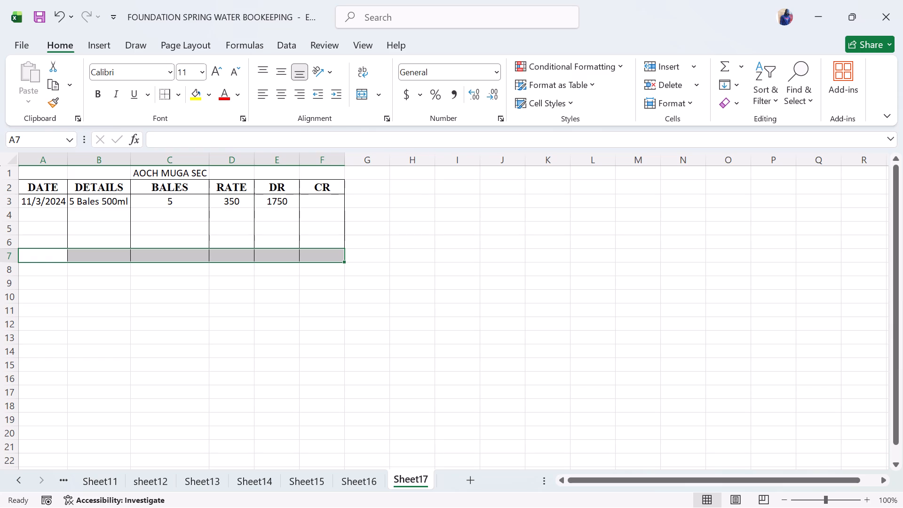
left_click(177, 98)
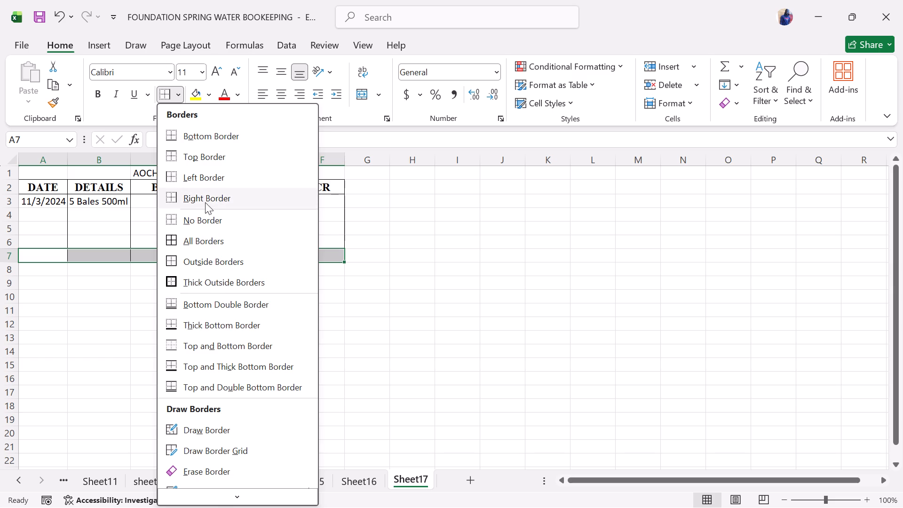
left_click(211, 130)
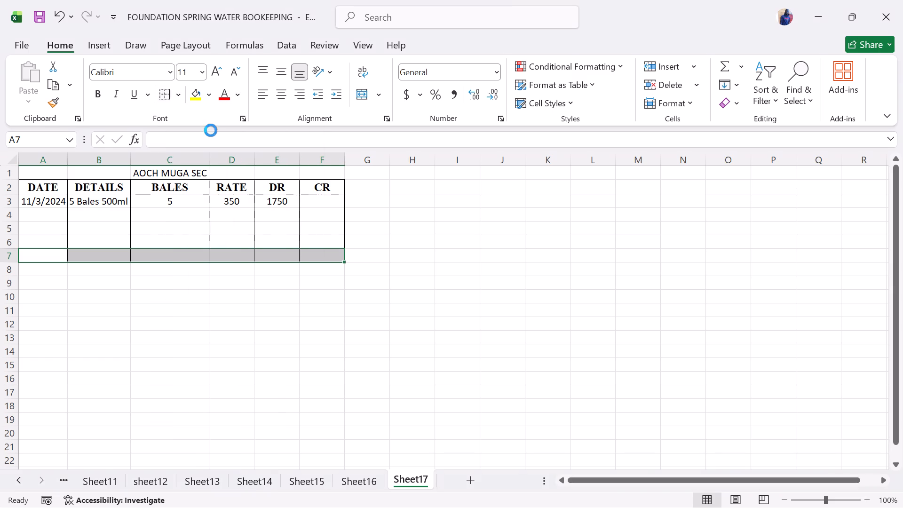
left_click(242, 239)
Enter the balance label "bal" in E8, just below the DR column.
left_click(269, 264)
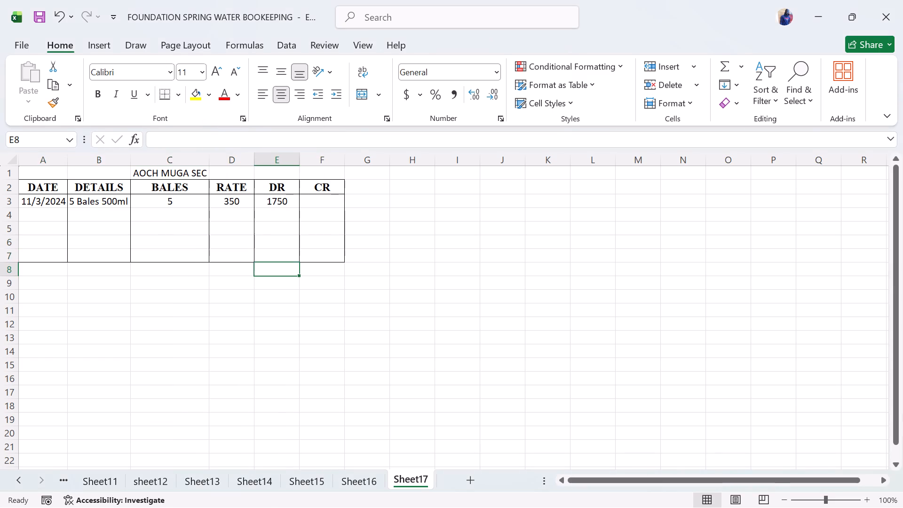
type("bal")
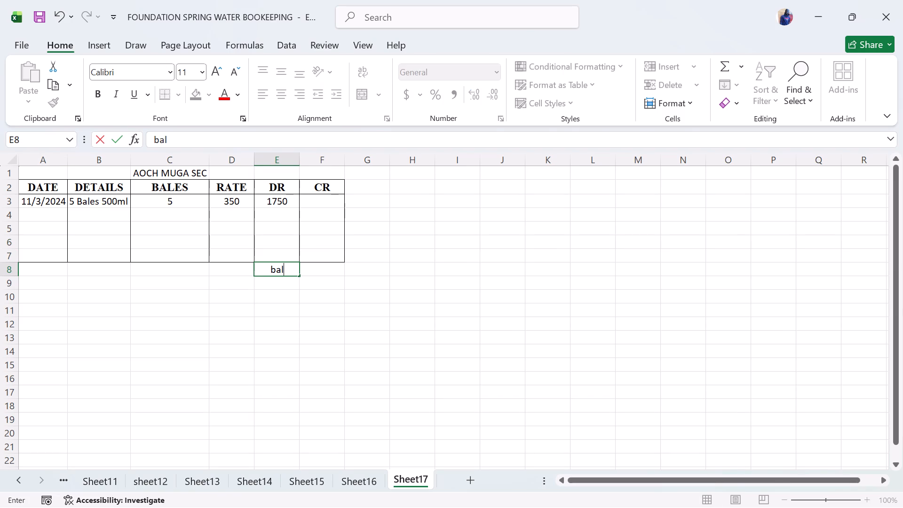
Total the DR column in E7 with the formula =SUM(E3,E4:E6).
left_click(271, 258)
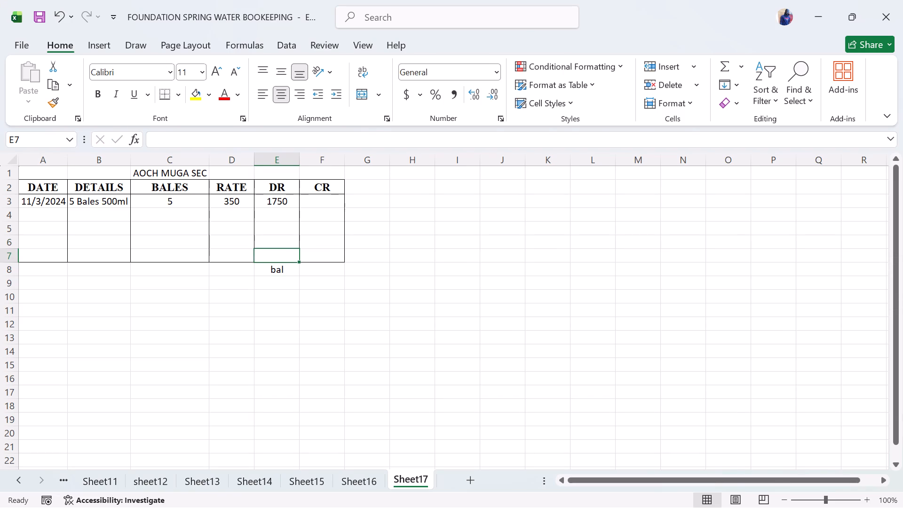
type("sum")
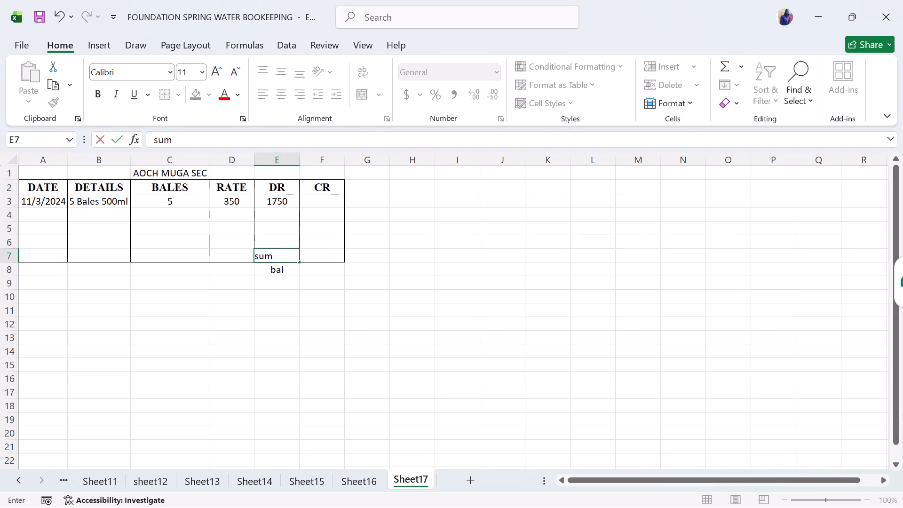
key("BackSpace")
key("BackSpace")
key("BackSpace")
type("sum")
key("BackSpace")
key("BackSpace")
key("BackSpace")
key("equal")
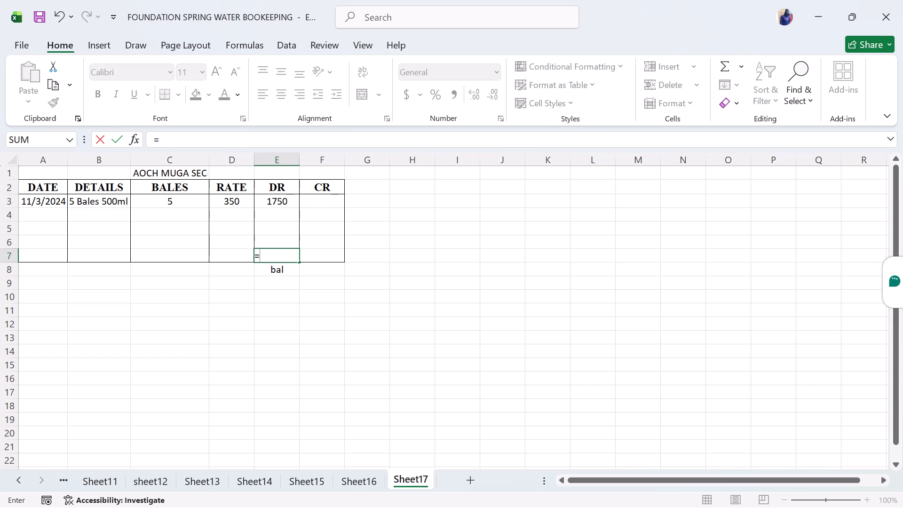
type("sum")
double_click(285, 270)
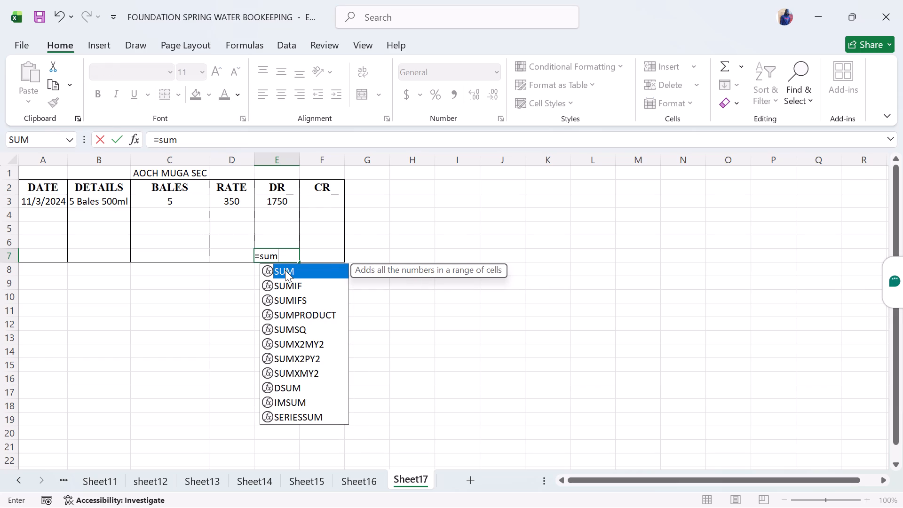
left_click(279, 200)
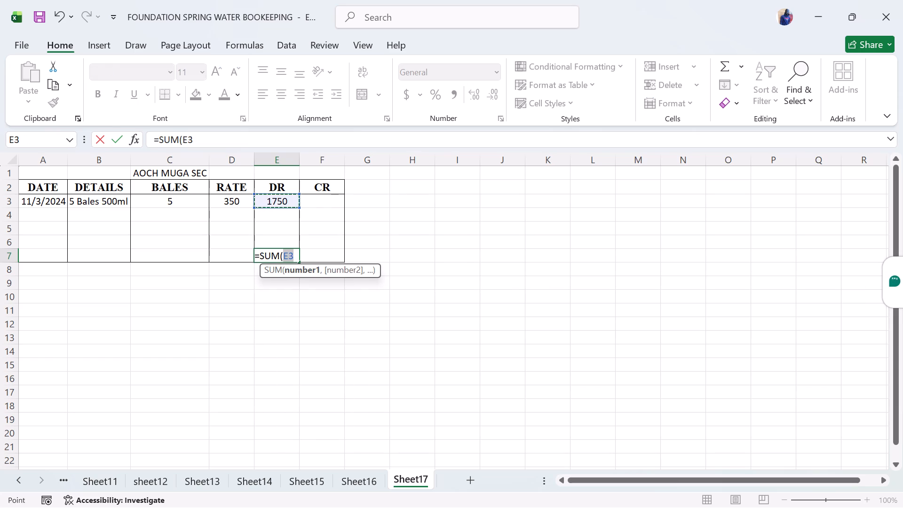
key("comma")
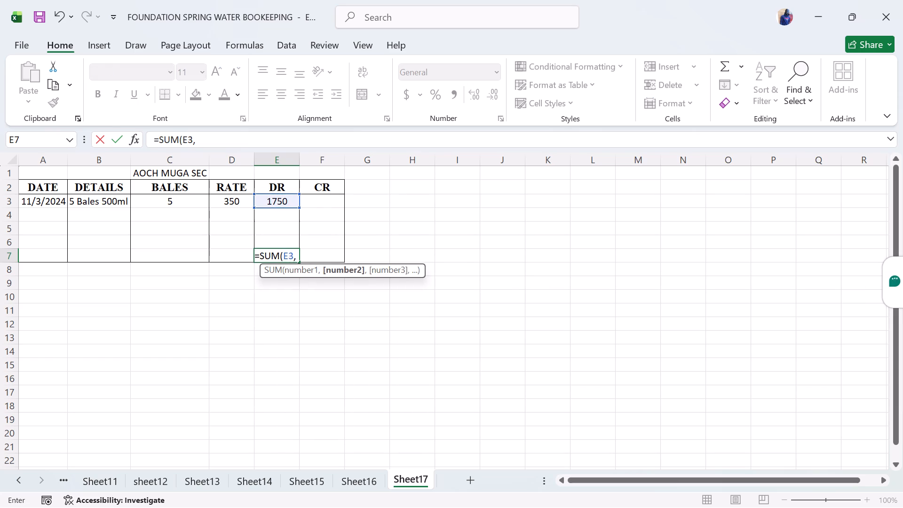
left_click_drag(279, 217, 286, 240)
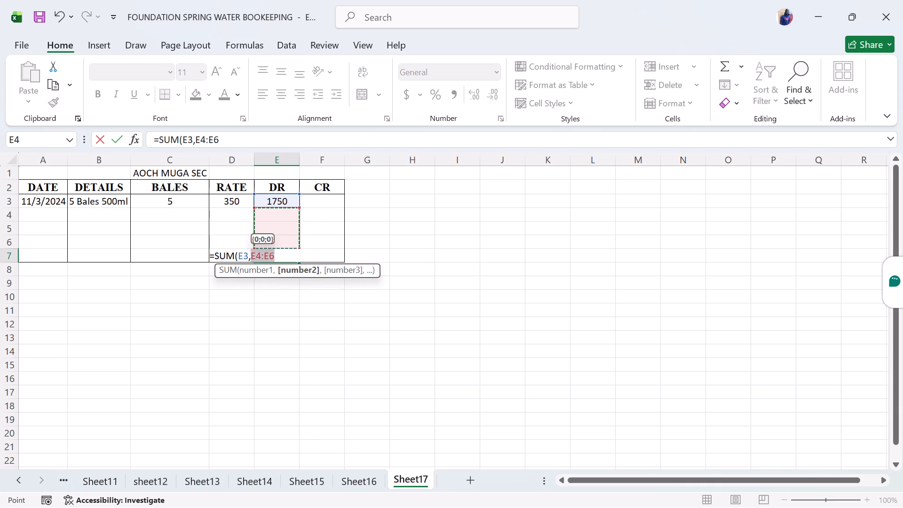
key("Return")
Total the CR column in F7 with the formula =SUM(F3,F4:F6).
left_click(321, 255)
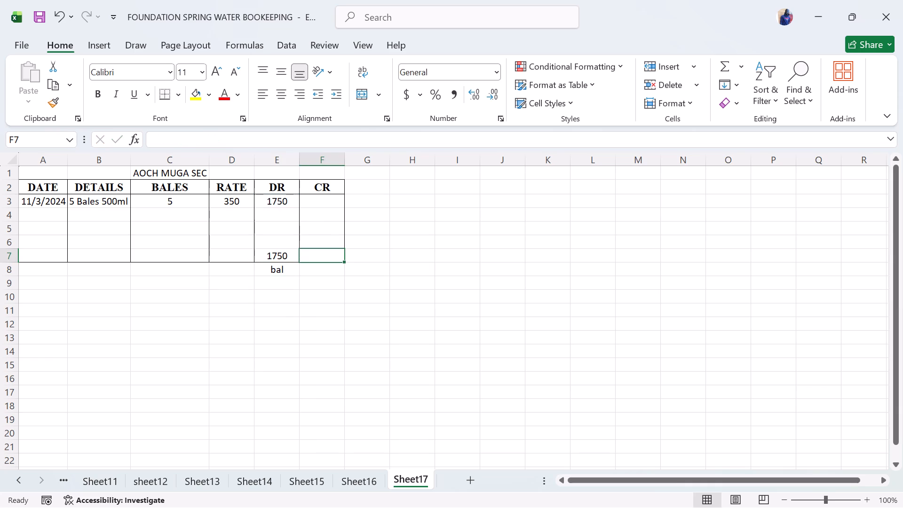
key("equal")
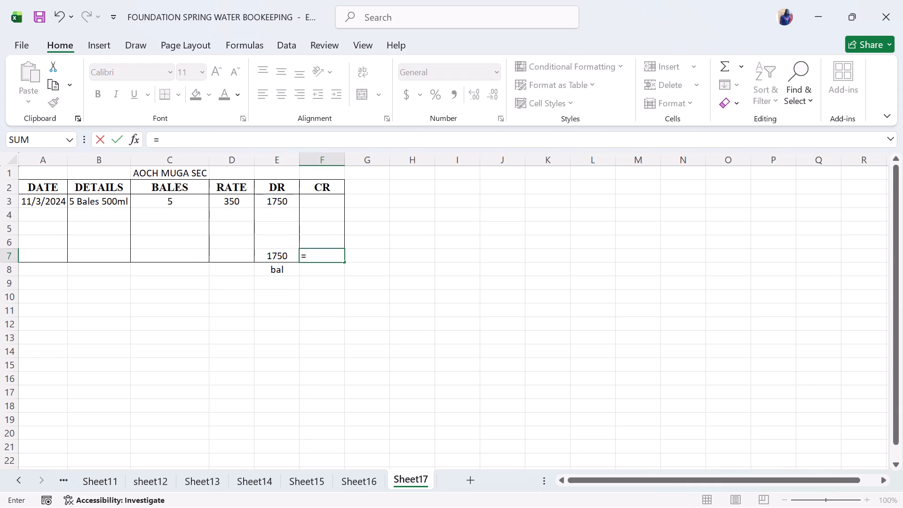
type("sum")
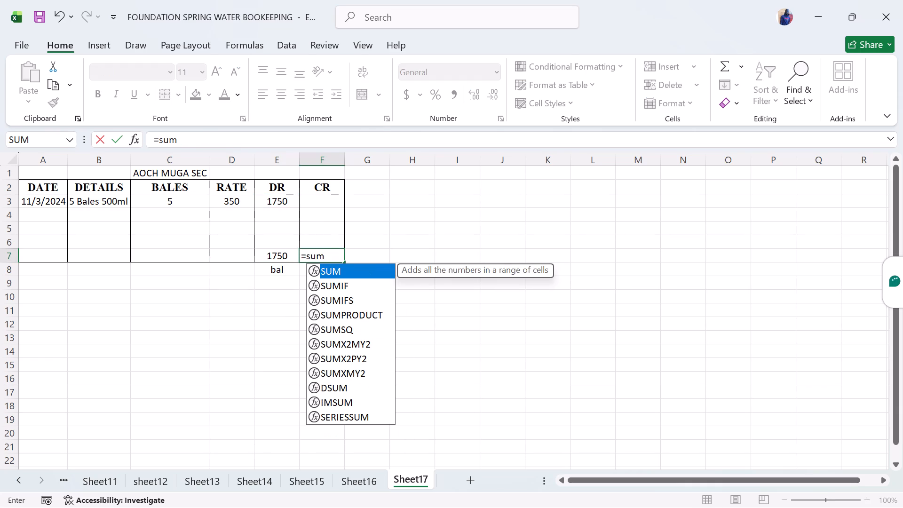
left_click(334, 271)
left_click_drag(334, 271, 325, 202)
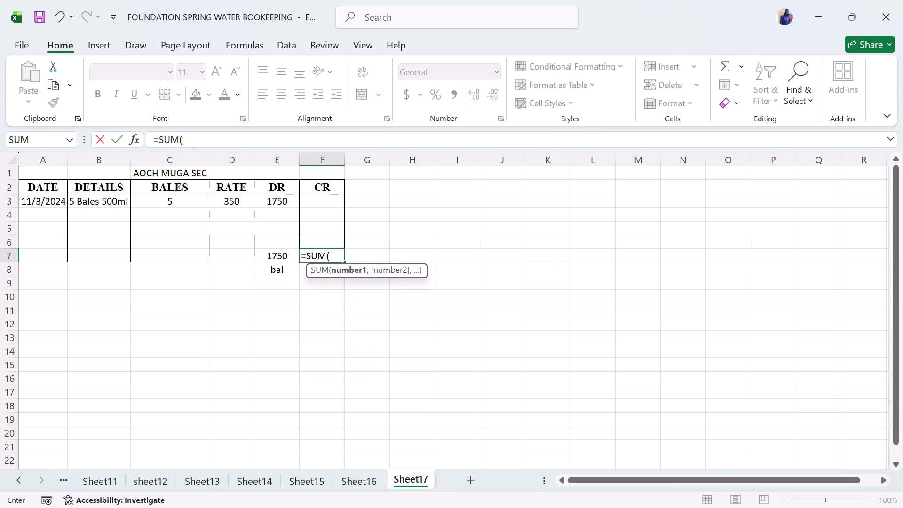
left_click(325, 202)
key("comma")
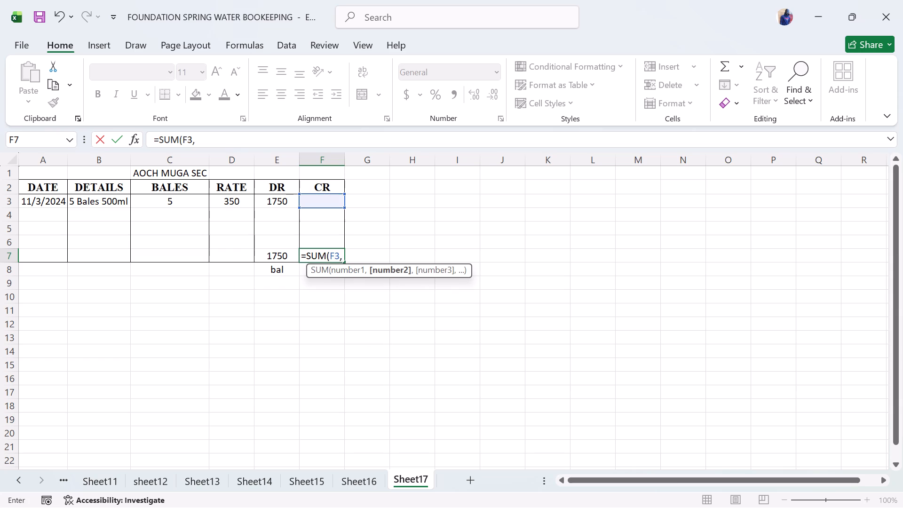
left_click_drag(315, 214, 313, 234)
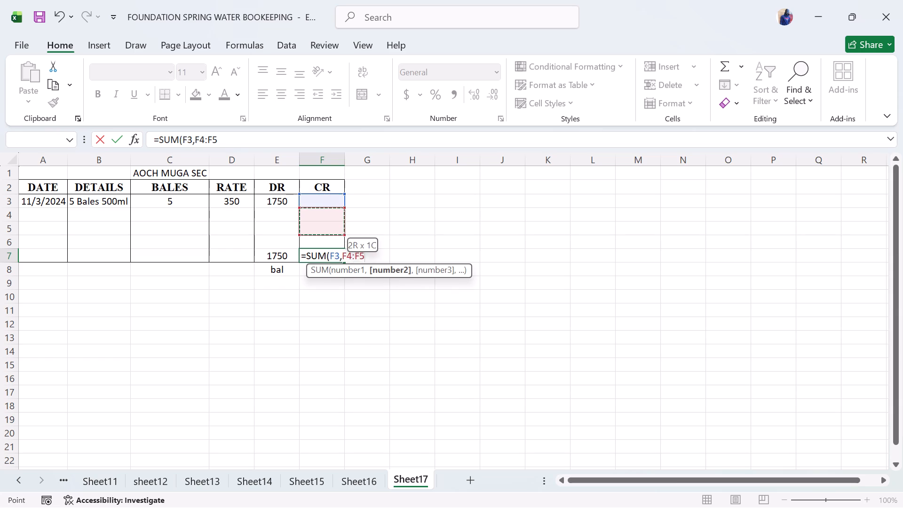
left_click_drag(313, 234, 315, 242)
key("Return")
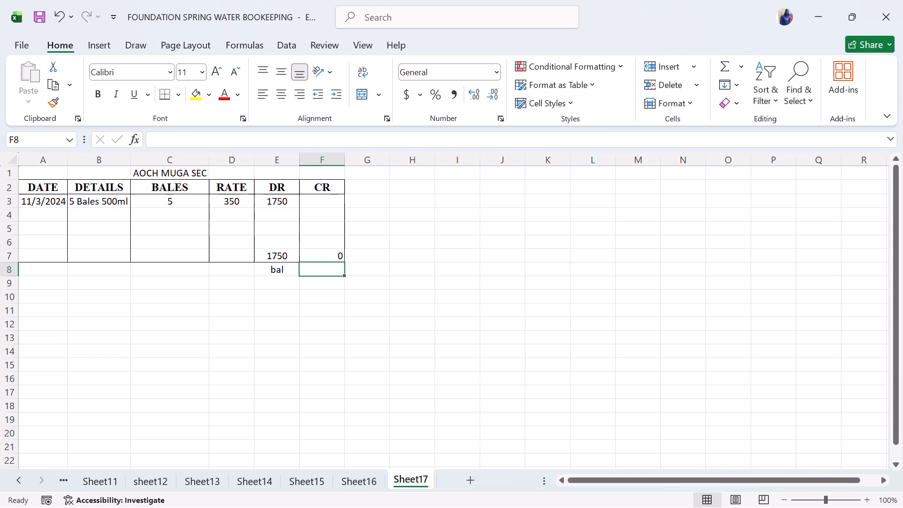
Calculate the balance in F8 by subtracting the CR total from the DR total with =E7-F7.
left_click(309, 271)
key("equal")
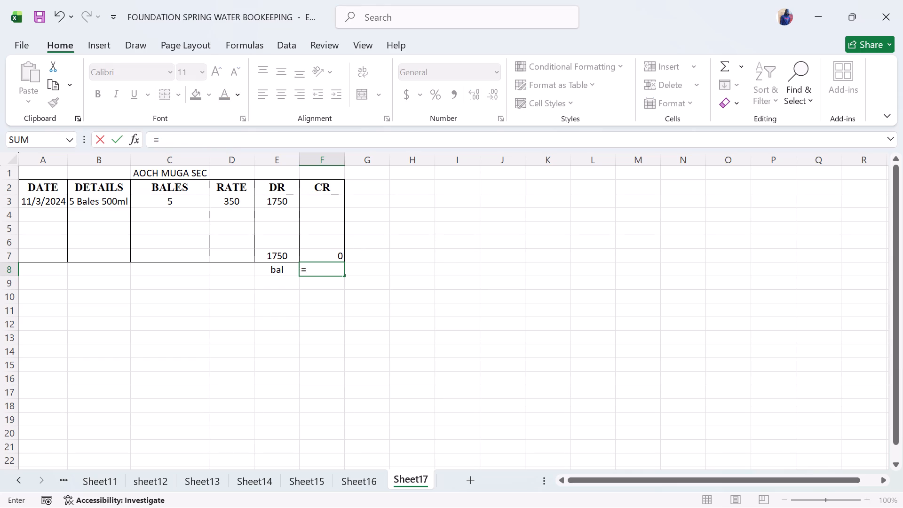
left_click(264, 249)
key("minus")
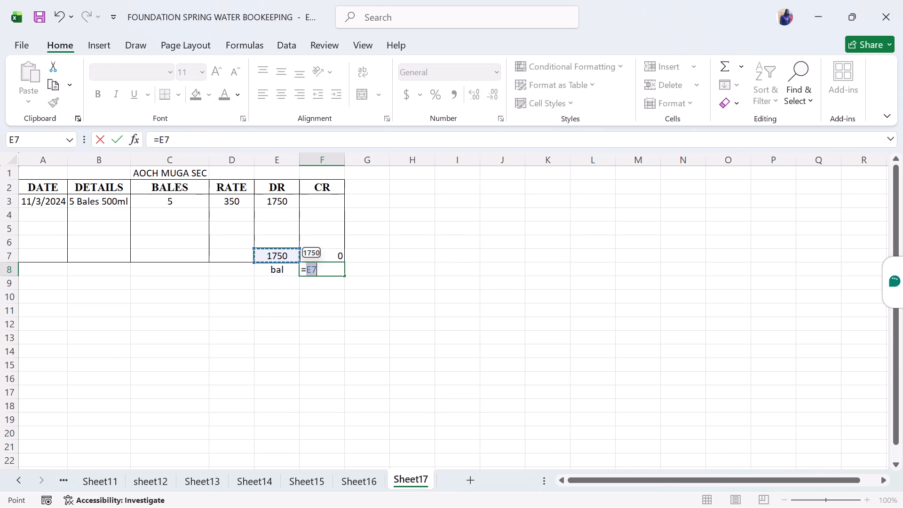
left_click(317, 256)
key("Return")
Apply all borders to the balance label and amount cells E8 and F8.
left_click_drag(283, 270, 344, 269)
left_click(180, 98)
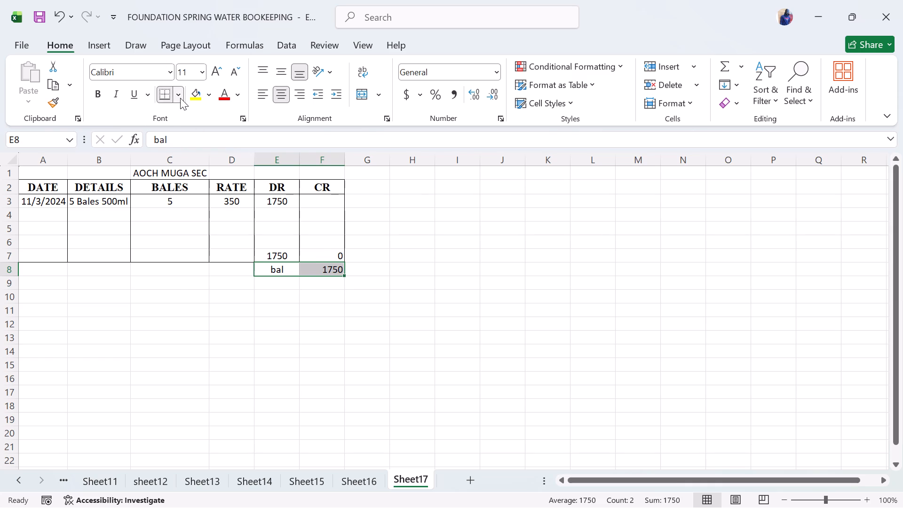
left_click(218, 238)
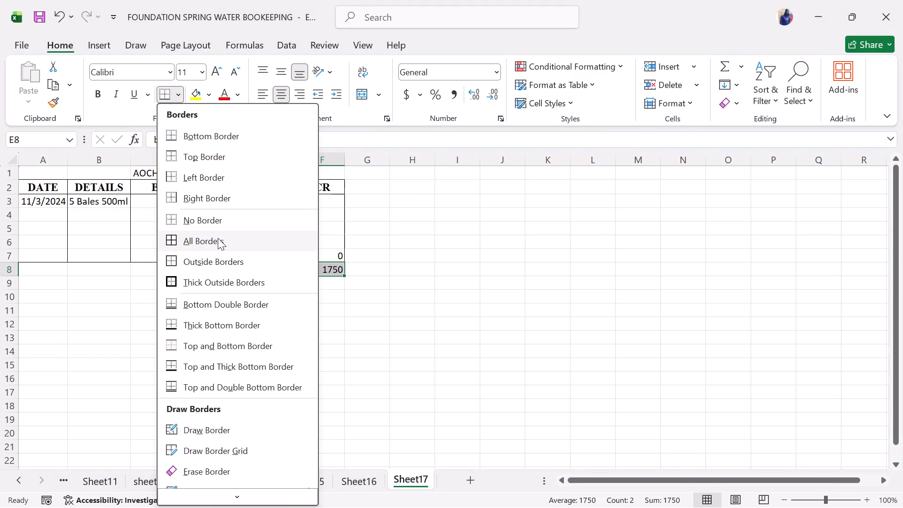
left_click_drag(453, 279, 277, 405)
left_click(340, 301)
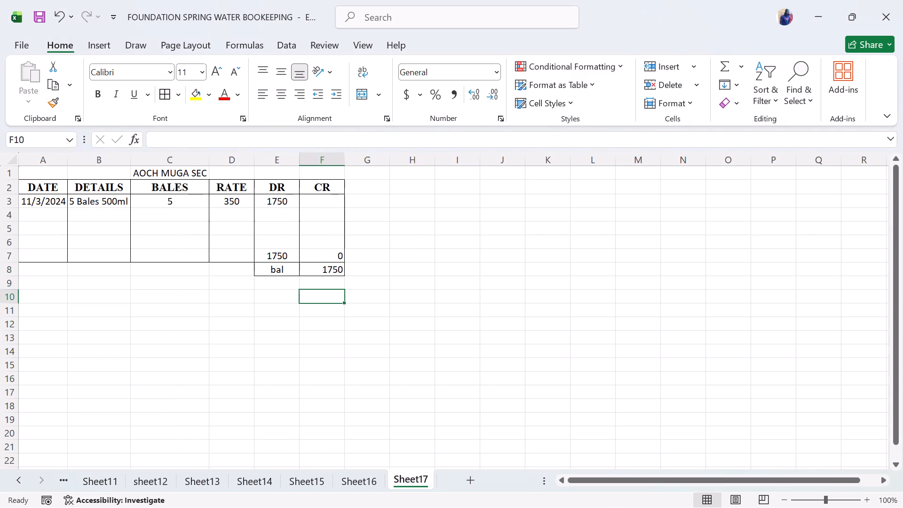
Examine the finished ledgers on Sheet16 and Sheet15 for comparison, and return to Sheet17.
left_click(356, 470)
scroll(360, 387, "right", 1)
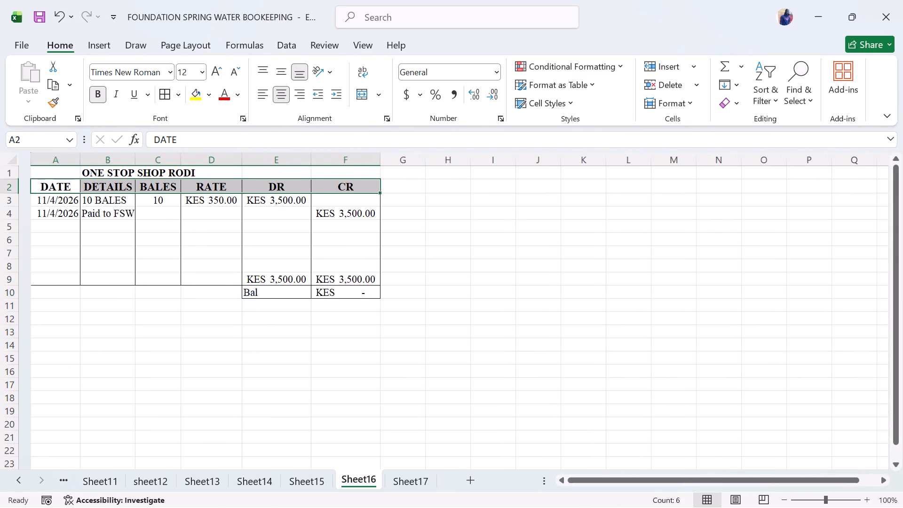
scroll(360, 387, "right", 1)
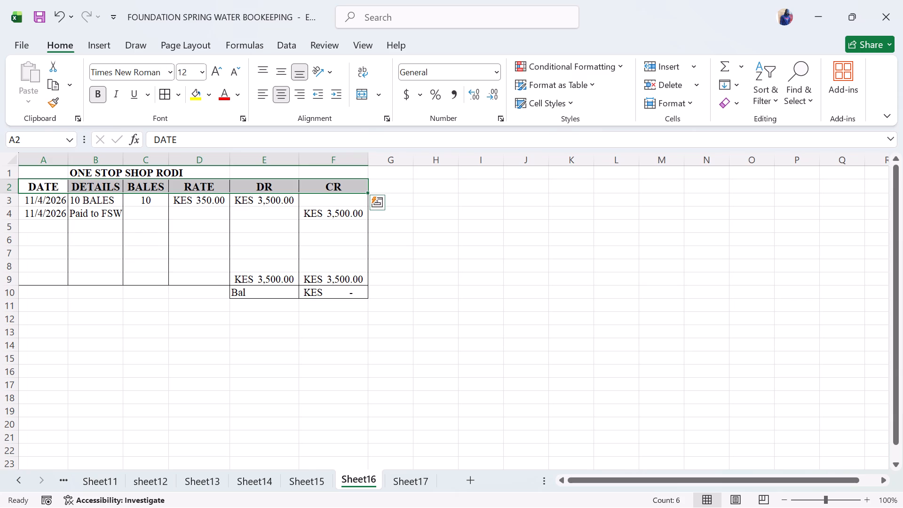
left_click(308, 473)
left_click(411, 476)
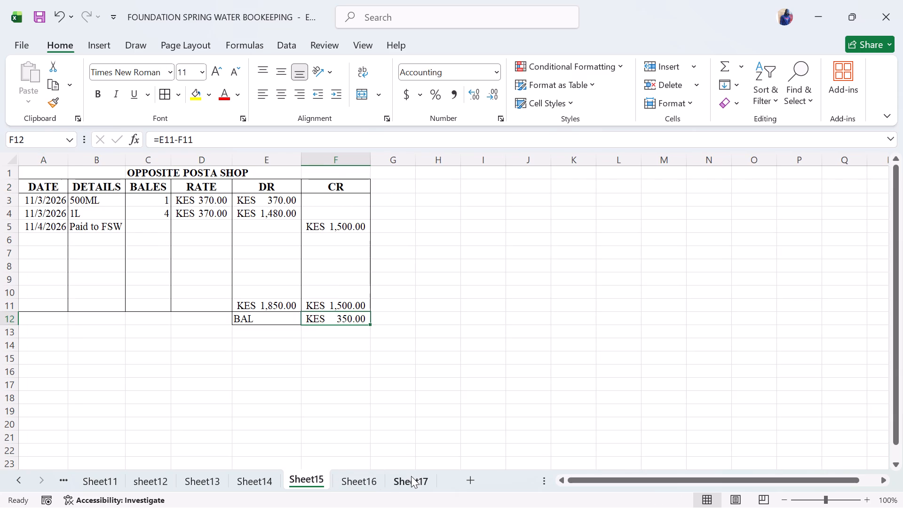
Format the RATE, DR and CR cells D2:F8 on Sheet17 as Accounting with the KES currency symbol.
left_click(361, 482)
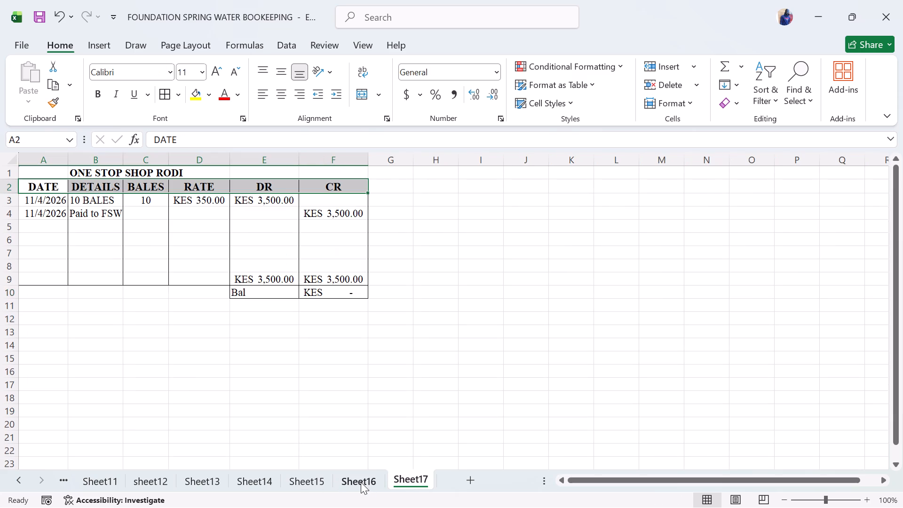
left_click(405, 481)
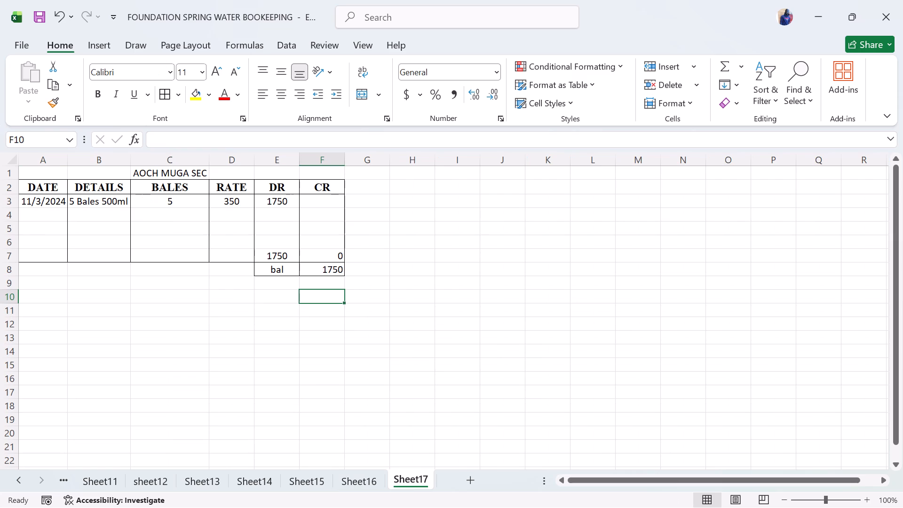
left_click_drag(224, 189, 265, 251)
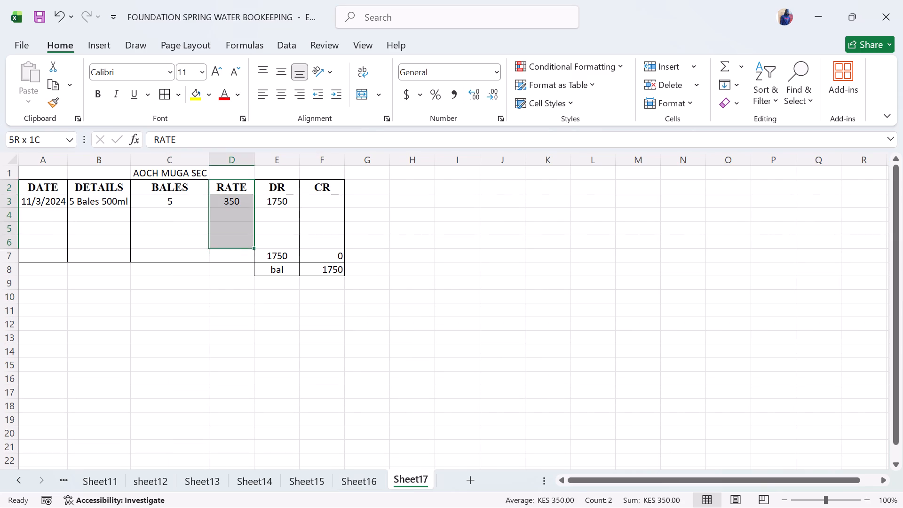
left_click_drag(265, 251, 341, 266)
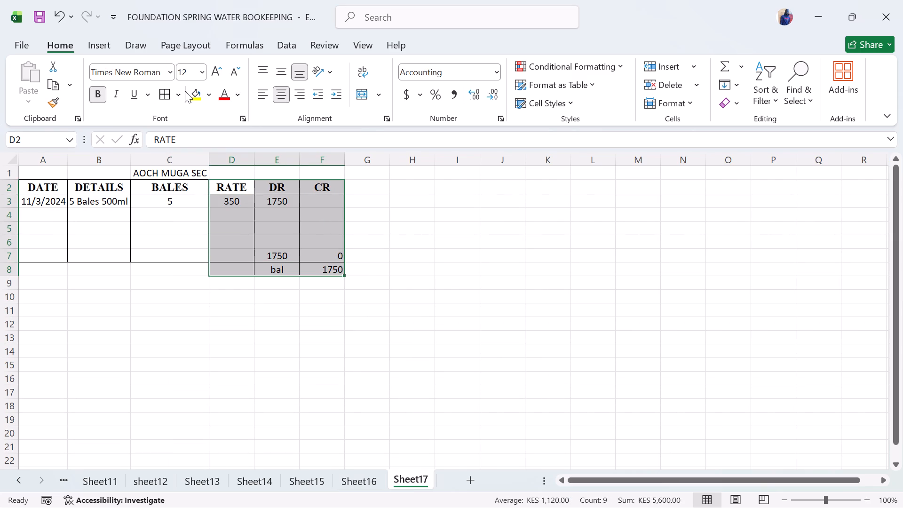
left_click(420, 96)
left_click(463, 219)
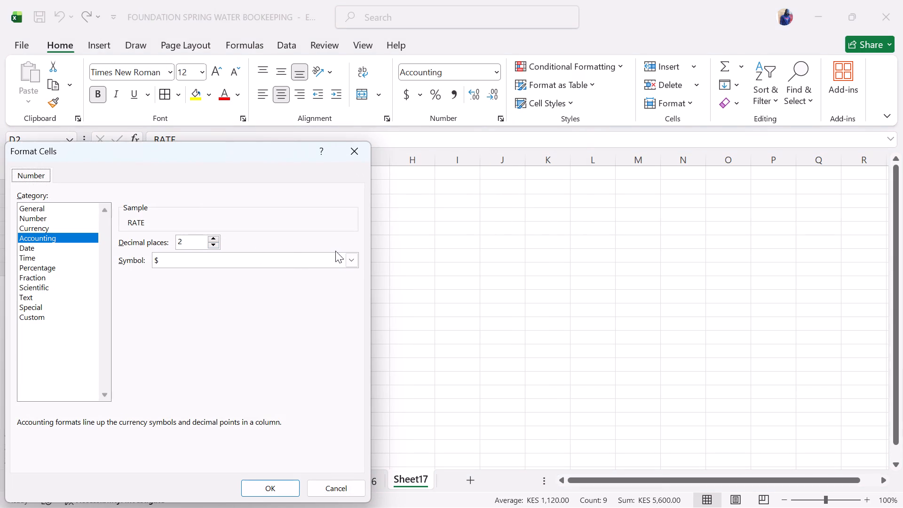
left_click(354, 260)
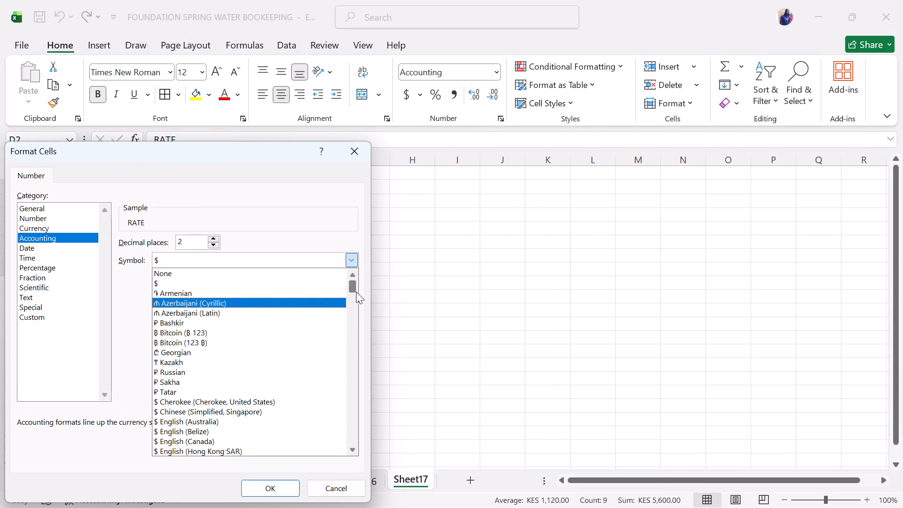
left_click_drag(355, 291, 365, 375)
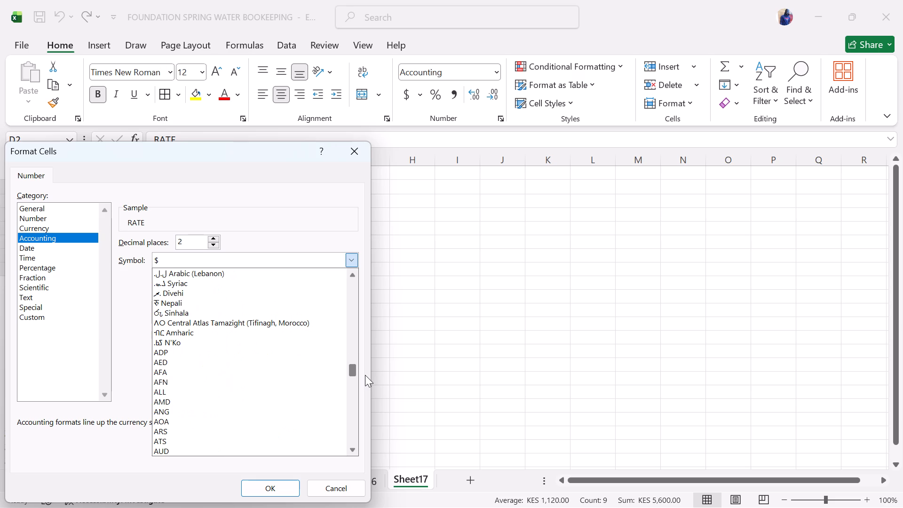
left_click_drag(365, 375, 369, 399)
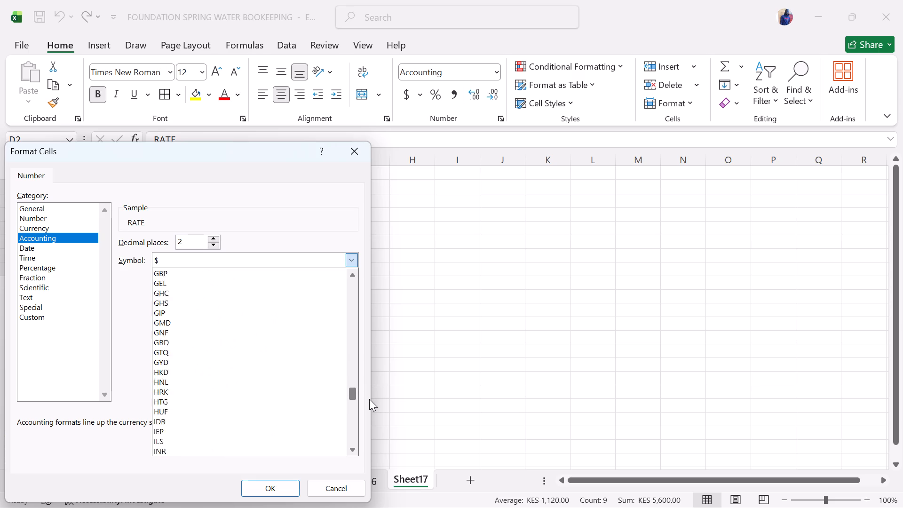
left_click_drag(369, 399, 369, 403)
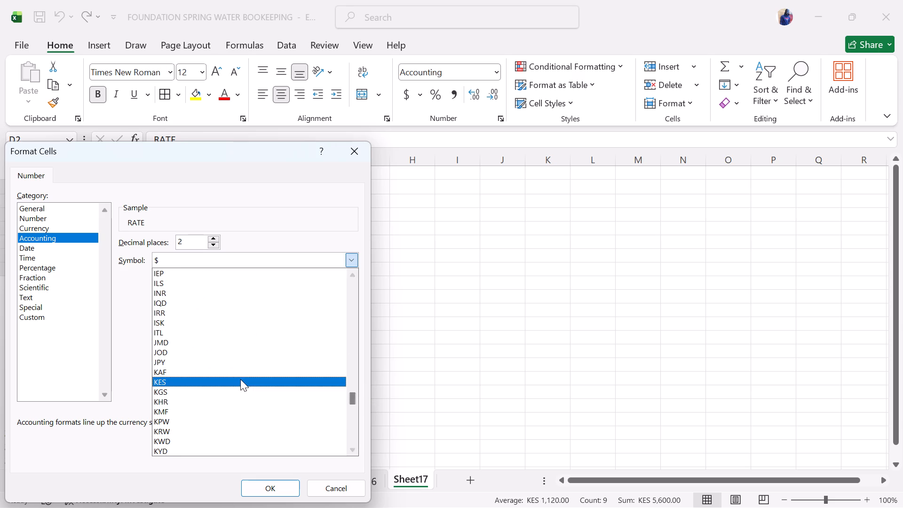
left_click(240, 379)
left_click(280, 485)
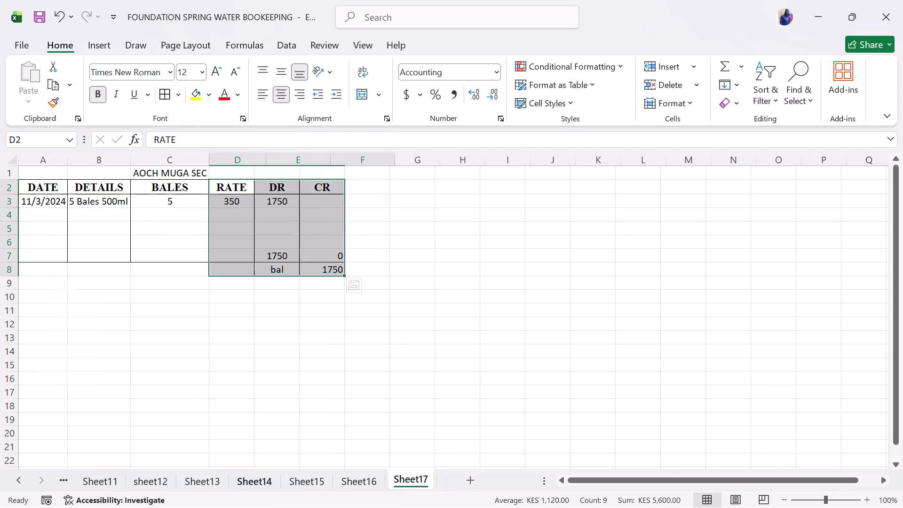
left_click(470, 374)
Set the font of the whole Sheet17 to Times New Roman.
key("ctrl+a")
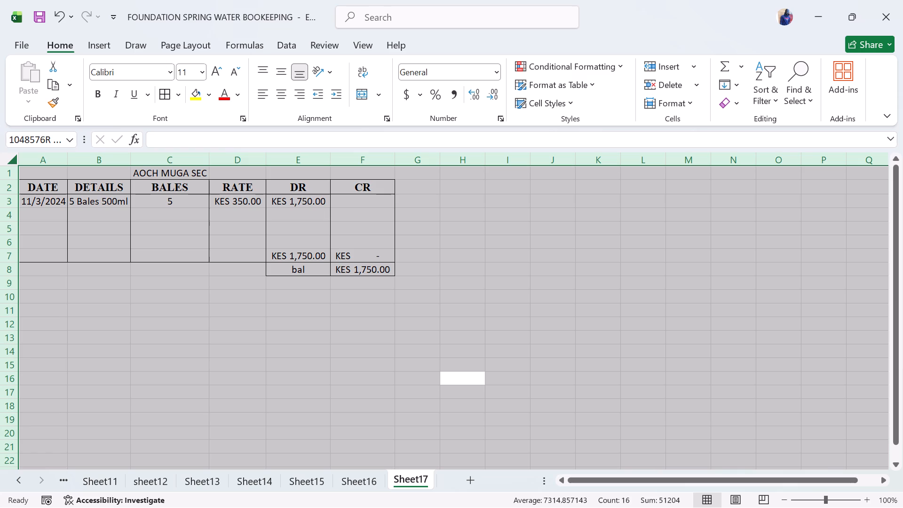
left_click(139, 72)
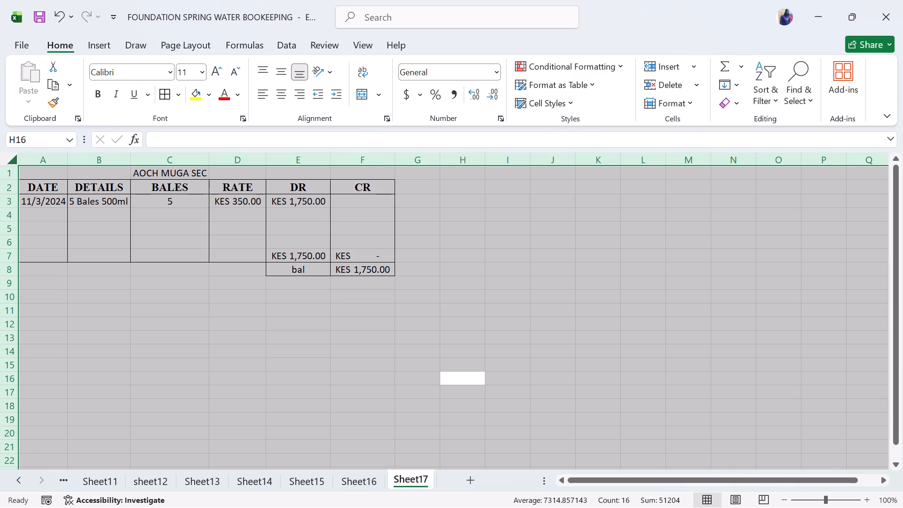
type("times")
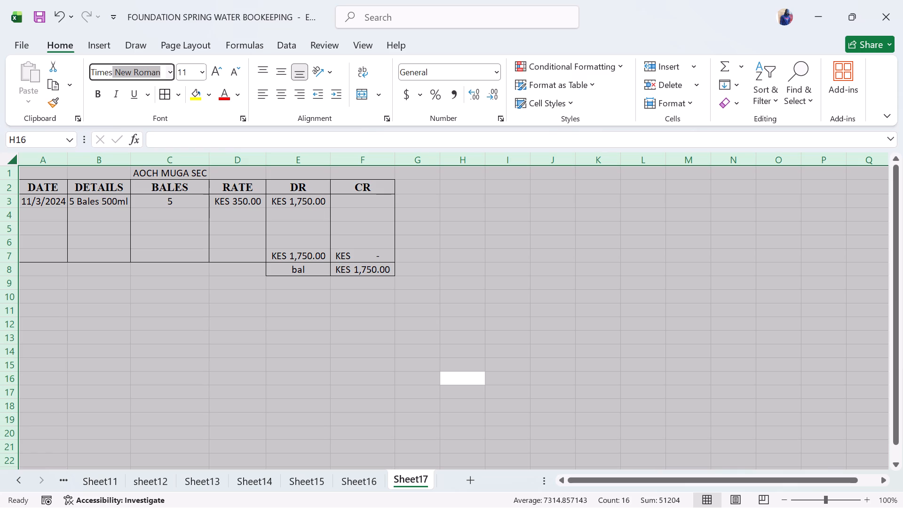
left_click(193, 72)
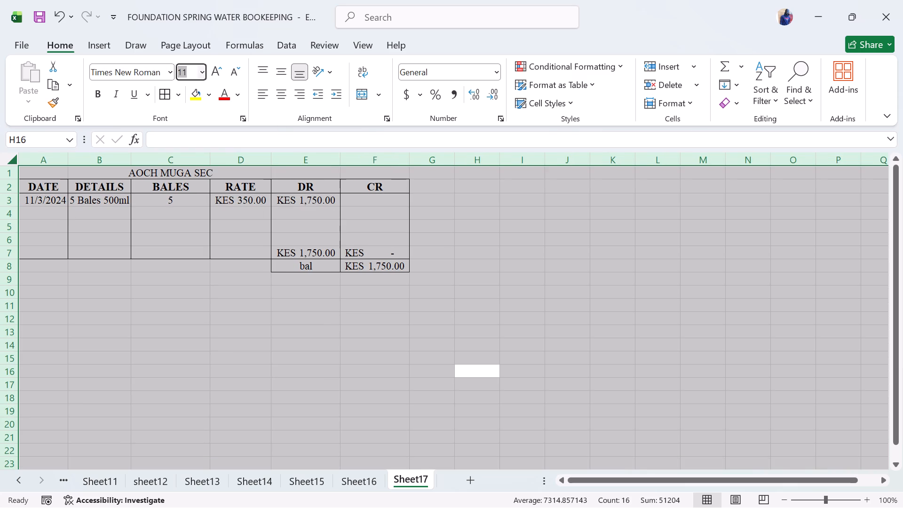
left_click(449, 245)
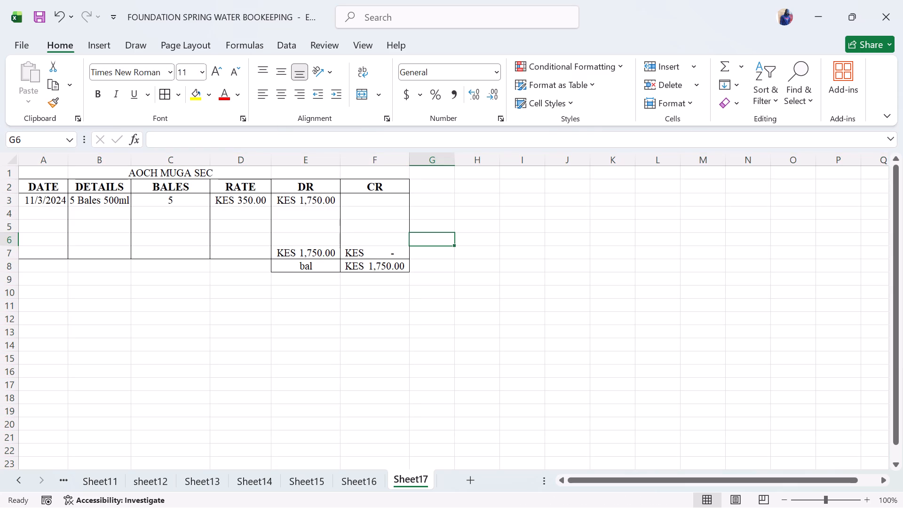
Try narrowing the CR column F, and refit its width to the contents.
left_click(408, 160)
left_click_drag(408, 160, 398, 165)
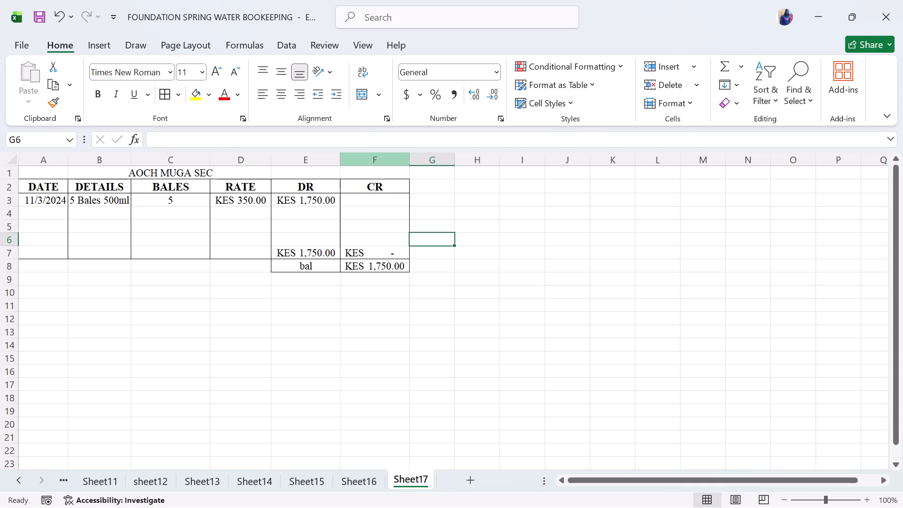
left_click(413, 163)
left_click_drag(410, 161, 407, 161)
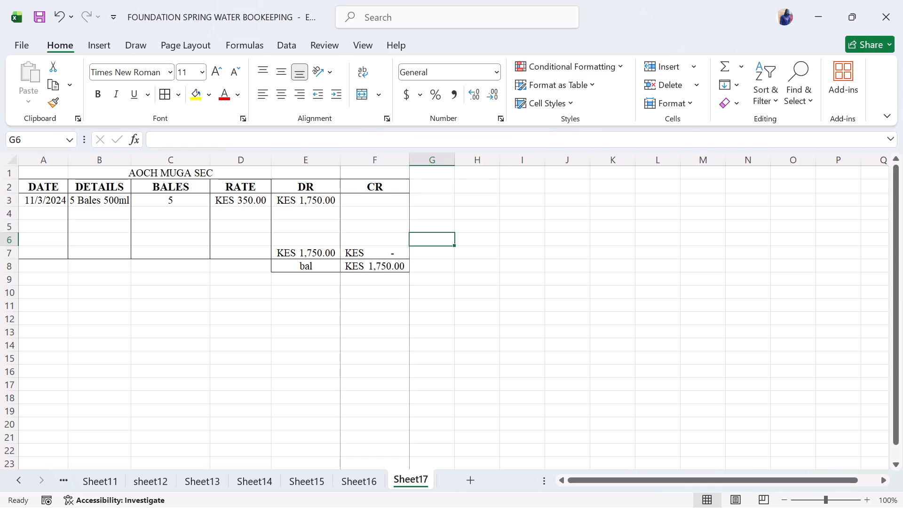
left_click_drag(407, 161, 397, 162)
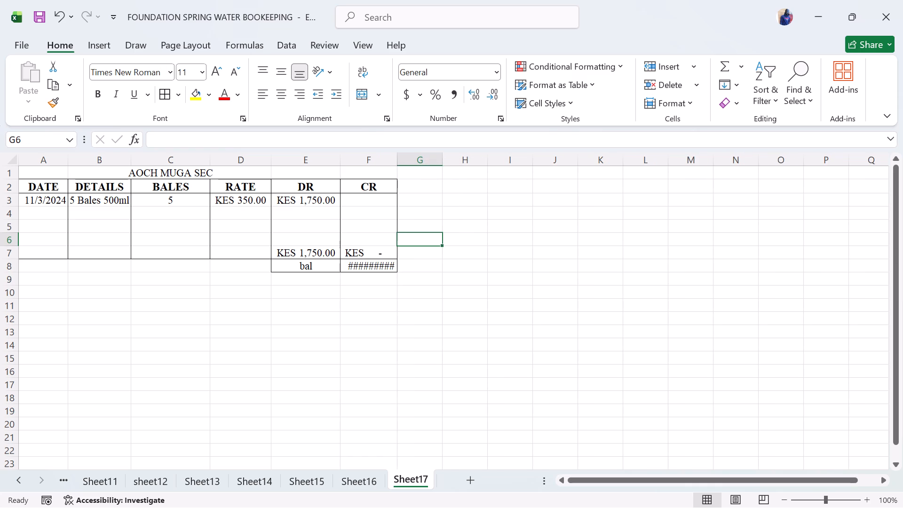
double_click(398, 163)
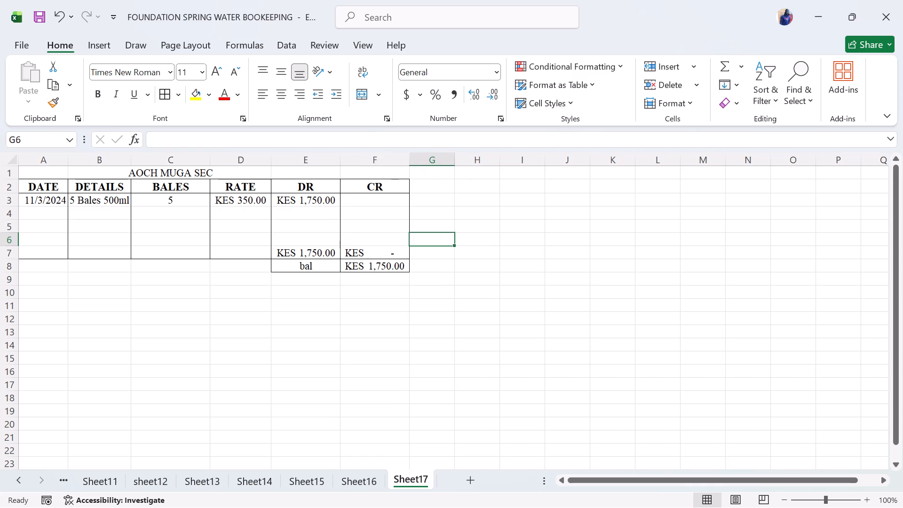
Narrow the BALES column C so that it fits closely around its heading.
left_click(207, 170)
left_click_drag(211, 161, 198, 160)
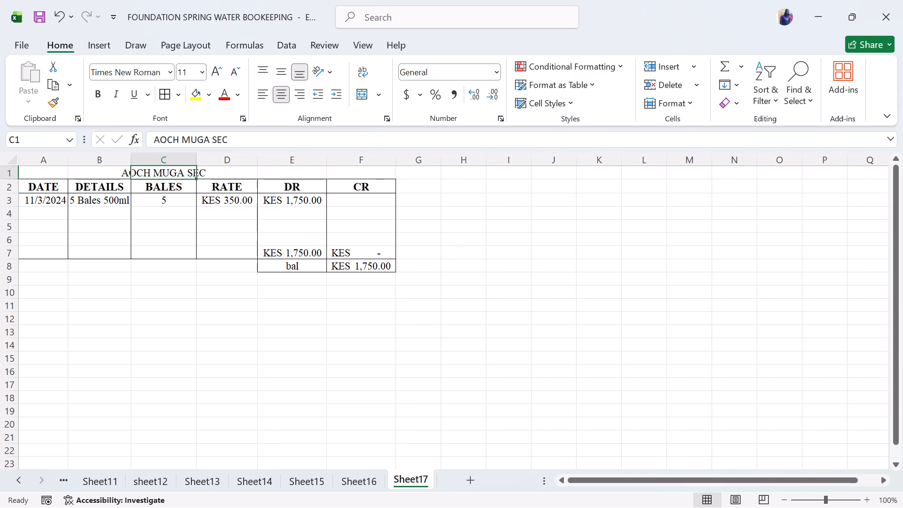
left_click_drag(202, 162, 193, 162)
Make the AOCH MUGA SEC title in row 1 bold.
left_click(157, 170)
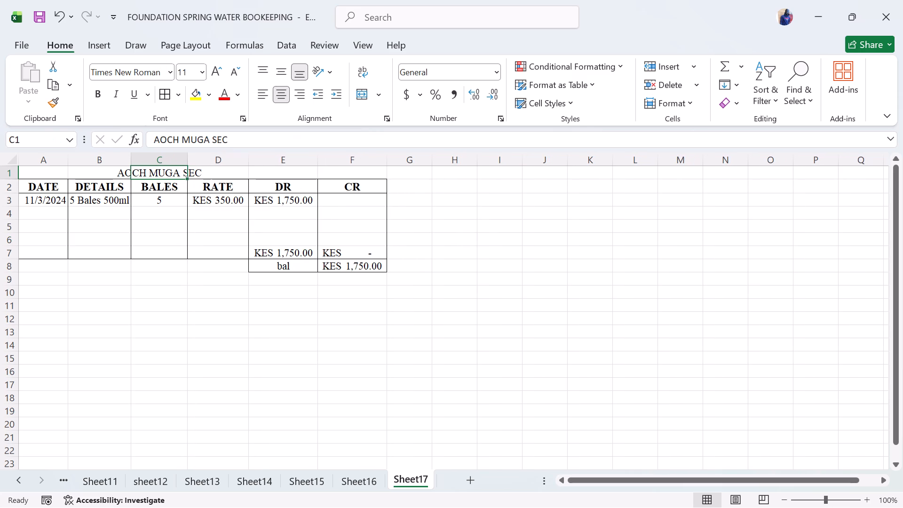
left_click(111, 177)
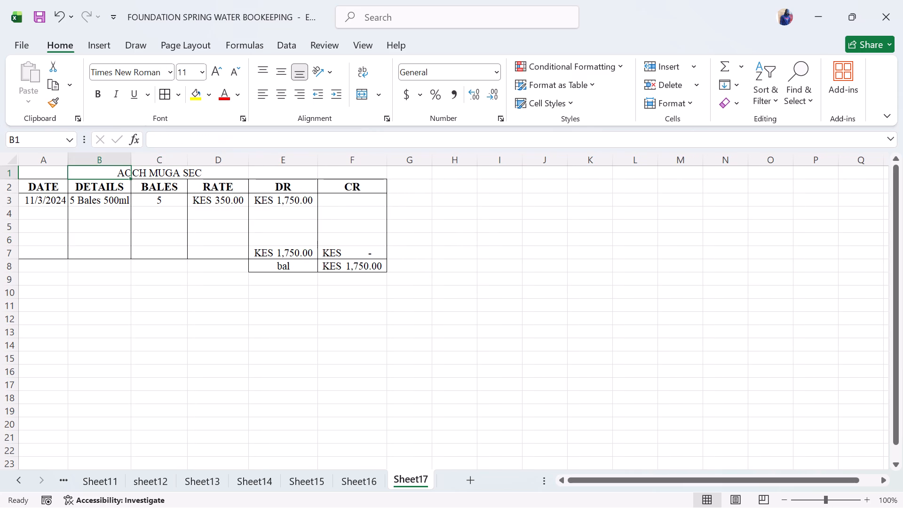
left_click_drag(119, 174, 200, 170)
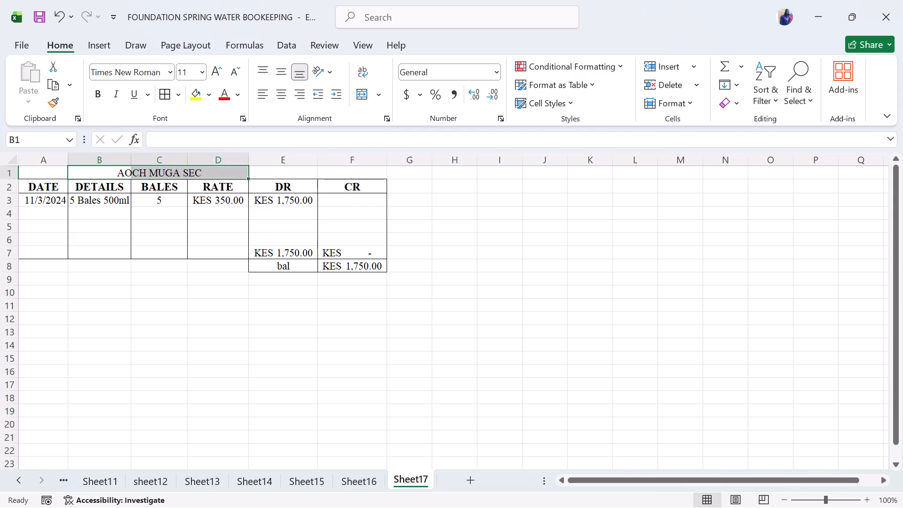
key("ctrl+b")
left_click(312, 315)
left_click(454, 280)
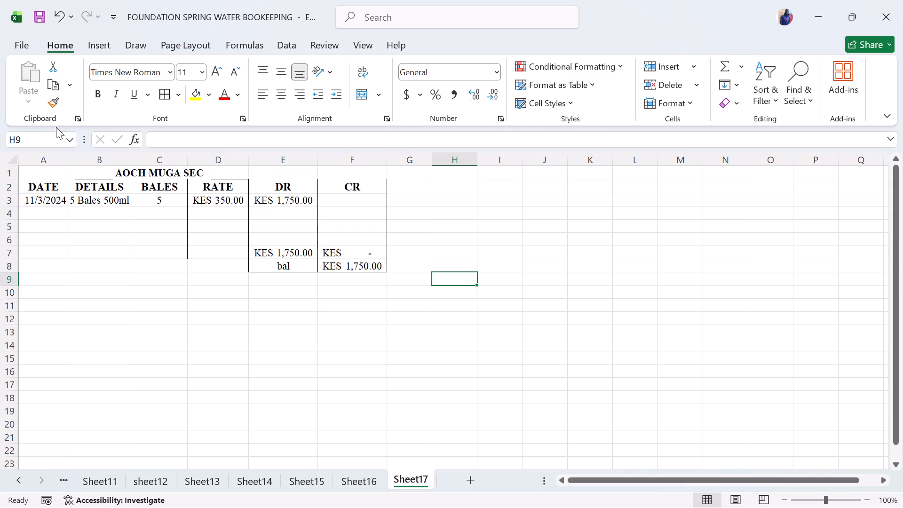
Change the entry date in A3 to 11/3/2026 and save the workbook.
double_click(63, 196)
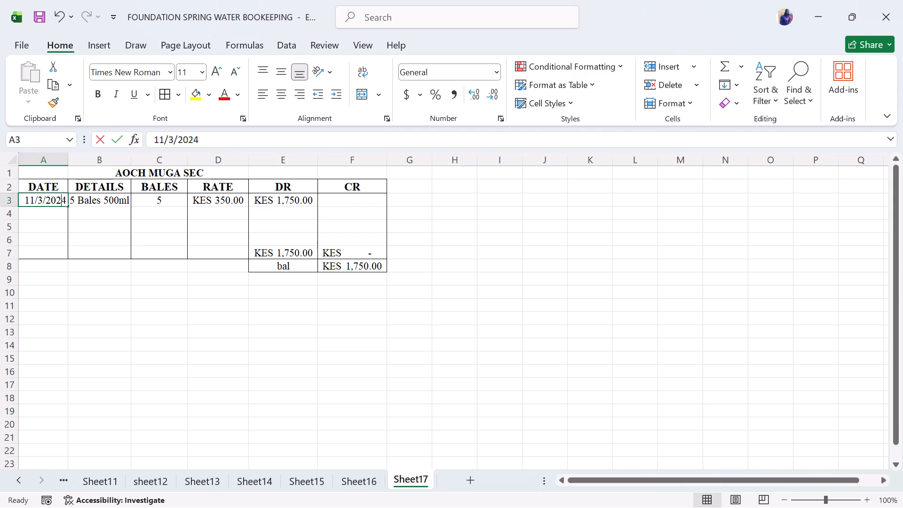
left_click(65, 200)
key("BackSpace")
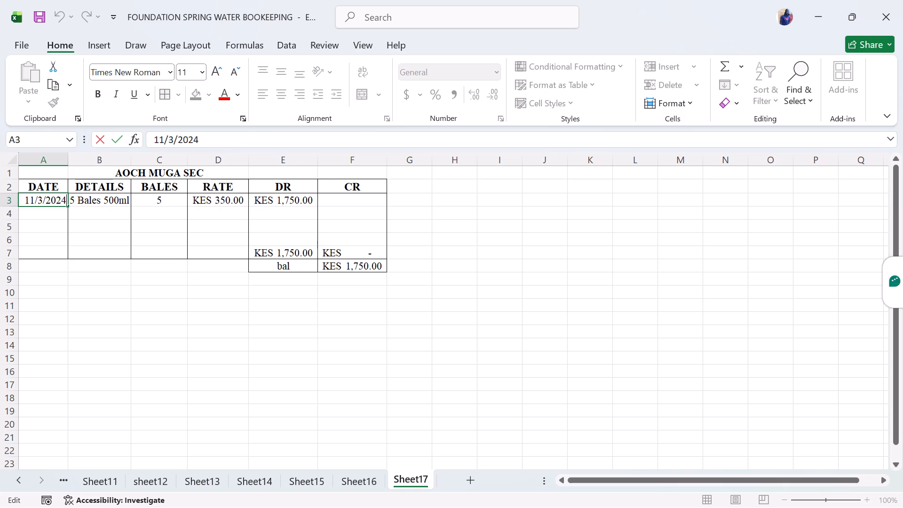
key("6")
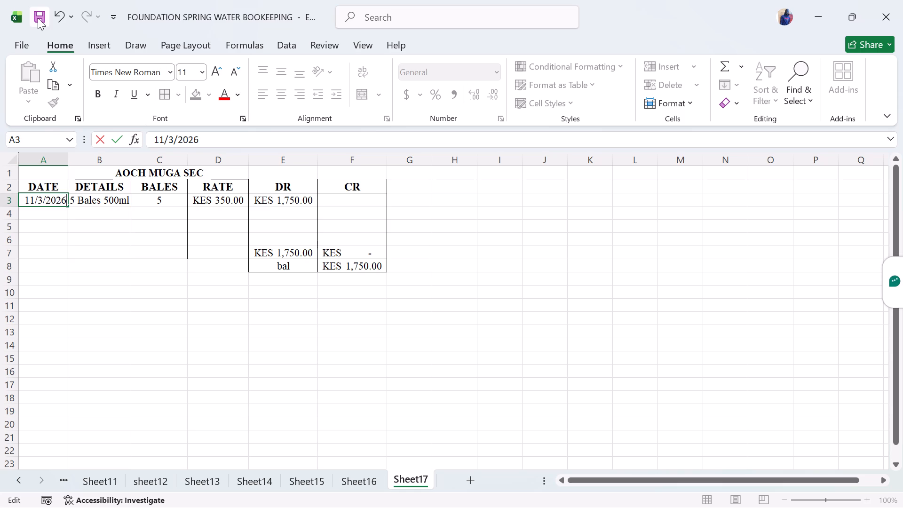
left_click(38, 18)
left_click(258, 226)
Open the ONE STOP SHOP RODI ledger on Sheet16 to view it.
left_click(359, 483)
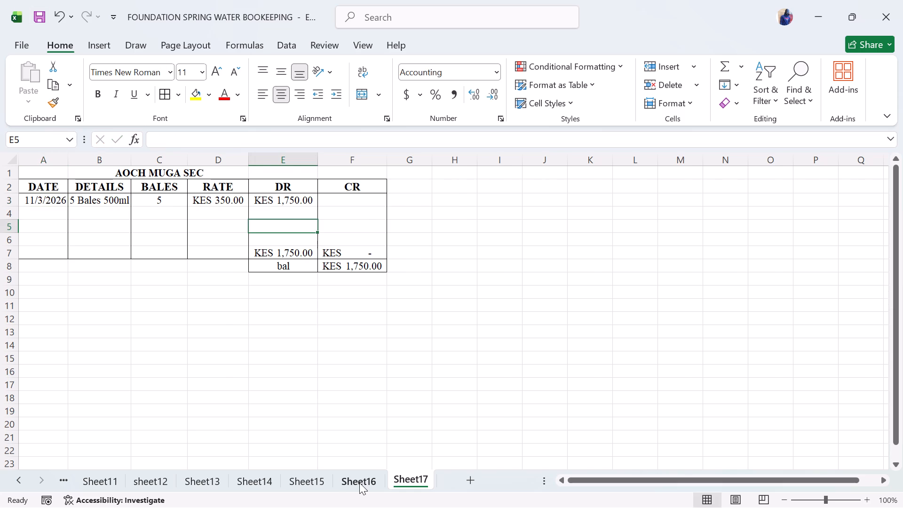
left_click(349, 437)
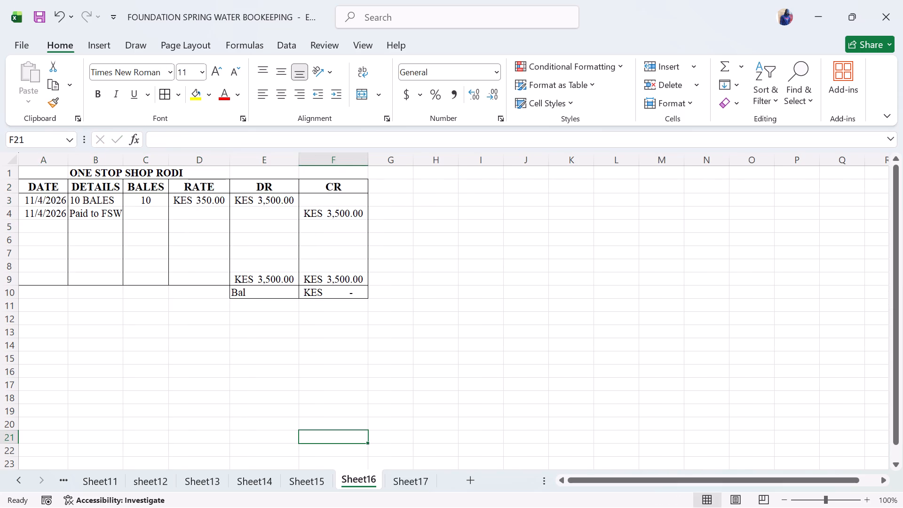
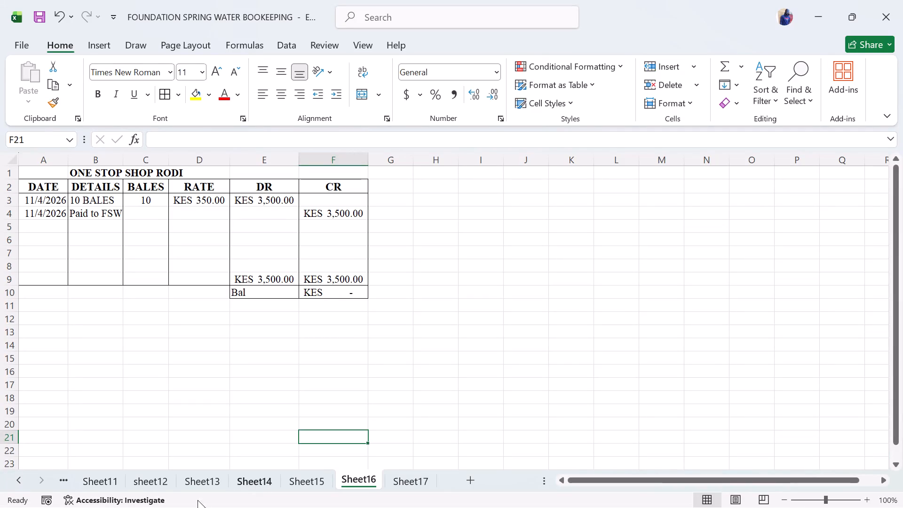
Add a new sheet after Sheet17 and enter the title LILIAN HOTEL RODI in C1.
left_click(42, 478)
left_click(412, 482)
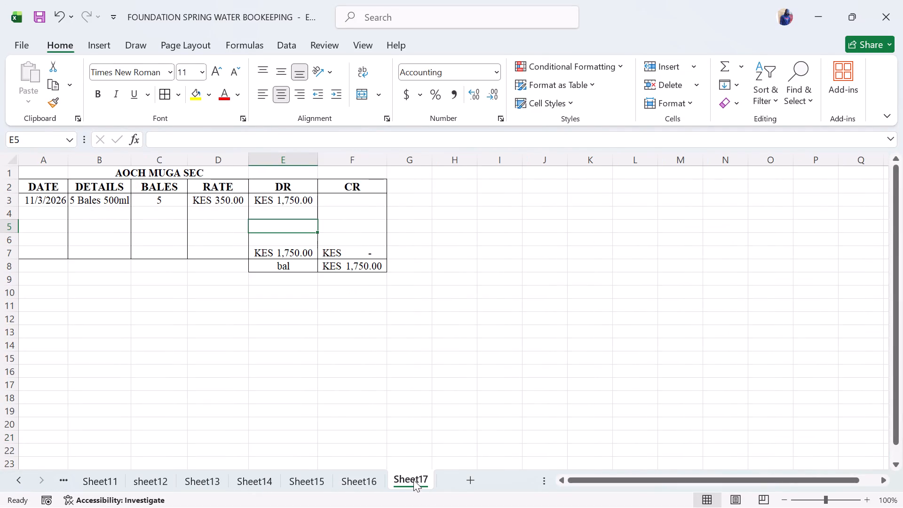
left_click(473, 481)
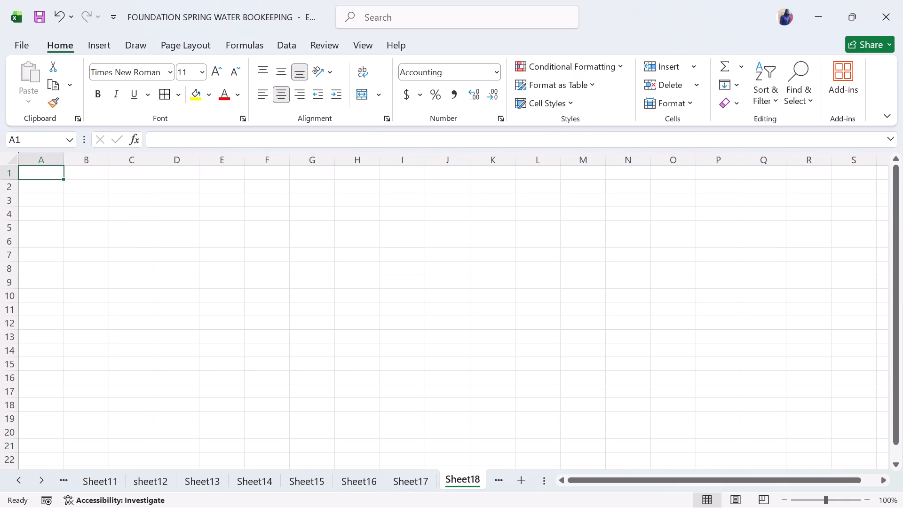
left_click_drag(54, 173, 130, 175)
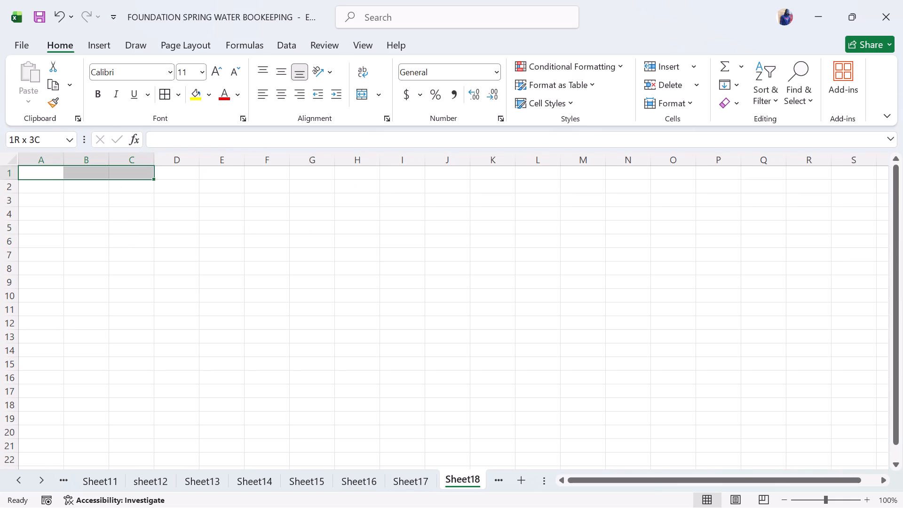
left_click_drag(130, 175, 164, 174)
left_click(125, 172)
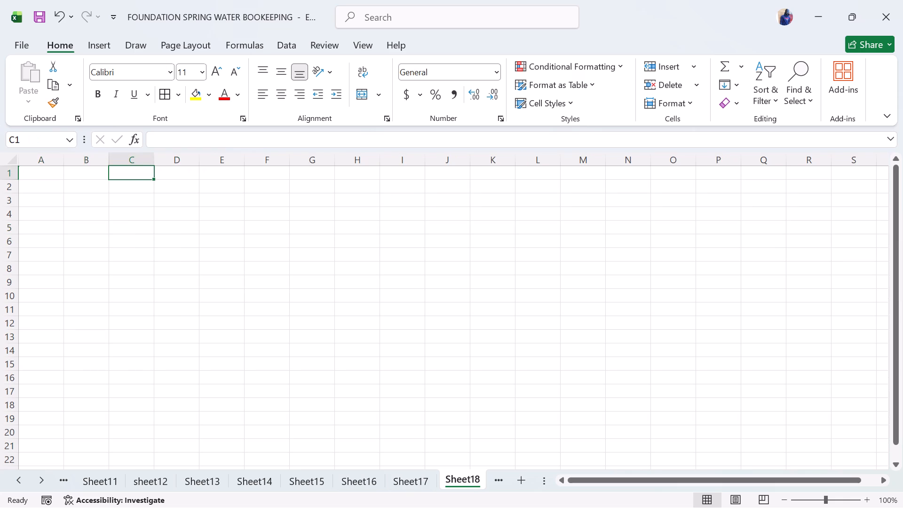
type("LILIA")
key("space")
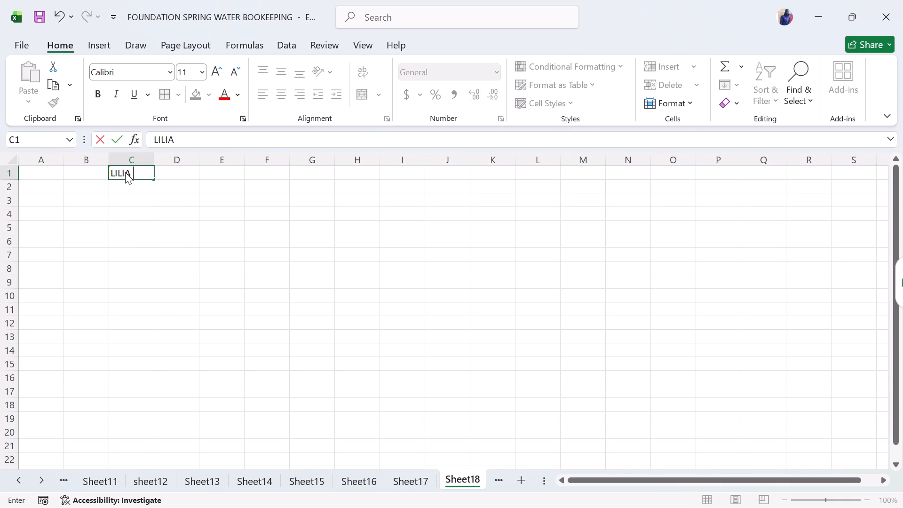
key("BackSpace")
type("N")
key("space")
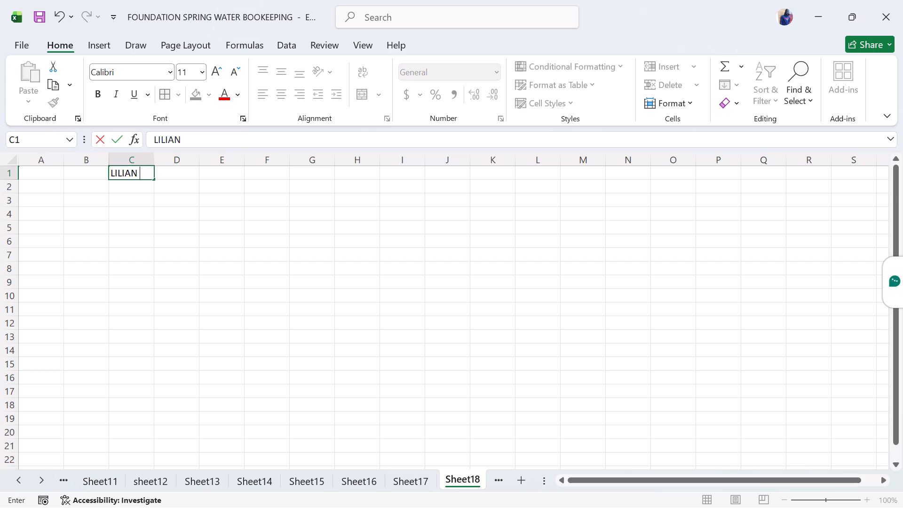
type("HOTEL RODI")
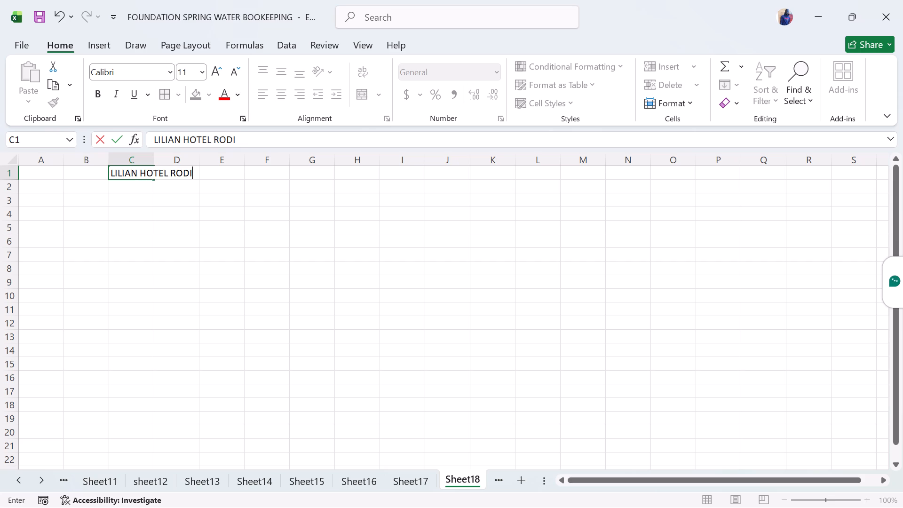
left_click(196, 195)
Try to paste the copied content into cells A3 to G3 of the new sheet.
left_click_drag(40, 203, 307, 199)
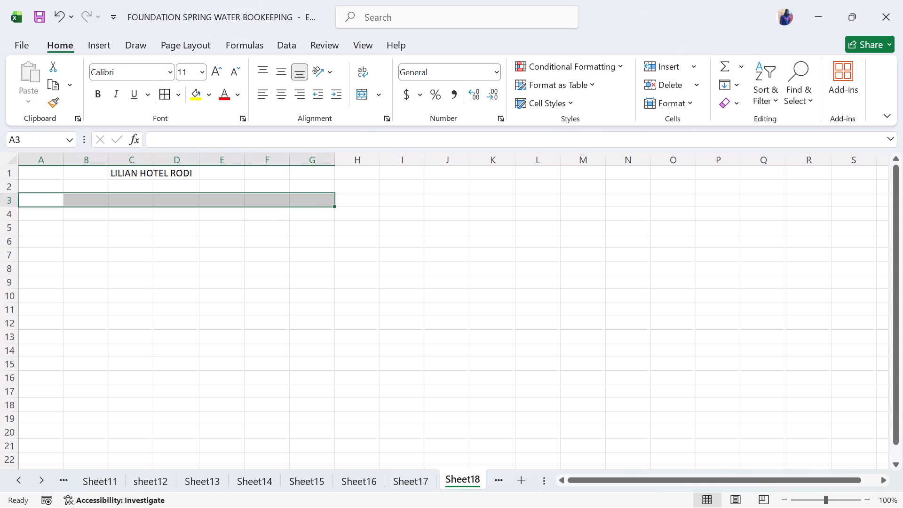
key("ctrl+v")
Enter the date 3 NOV in A17 of the customer summary list on Sheet1.
left_click(417, 475)
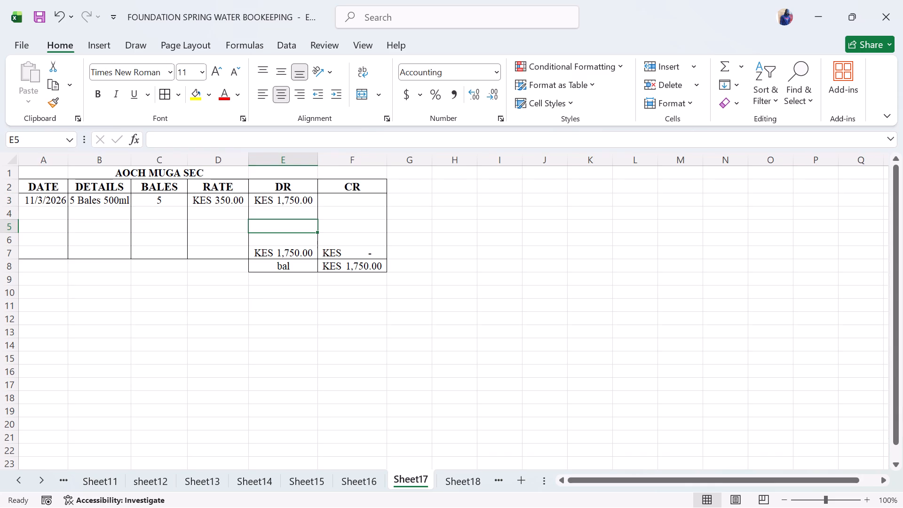
left_click(21, 482)
triple_click(21, 482)
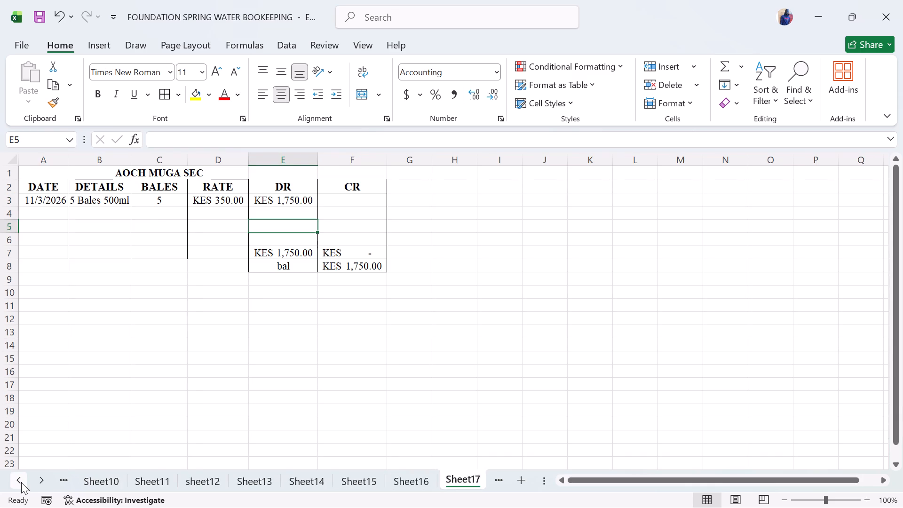
triple_click(21, 482)
triple_click(21, 482)
triple_click(21, 482)
left_click(21, 482)
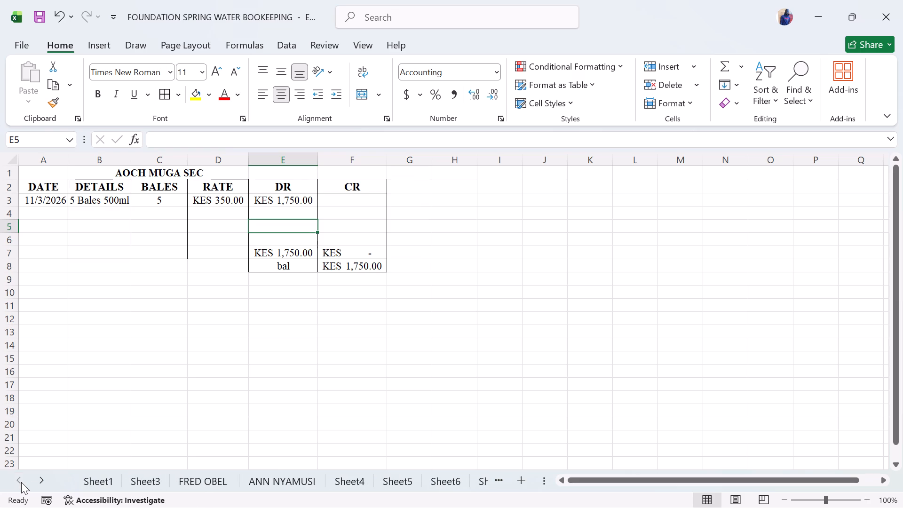
left_click(89, 483)
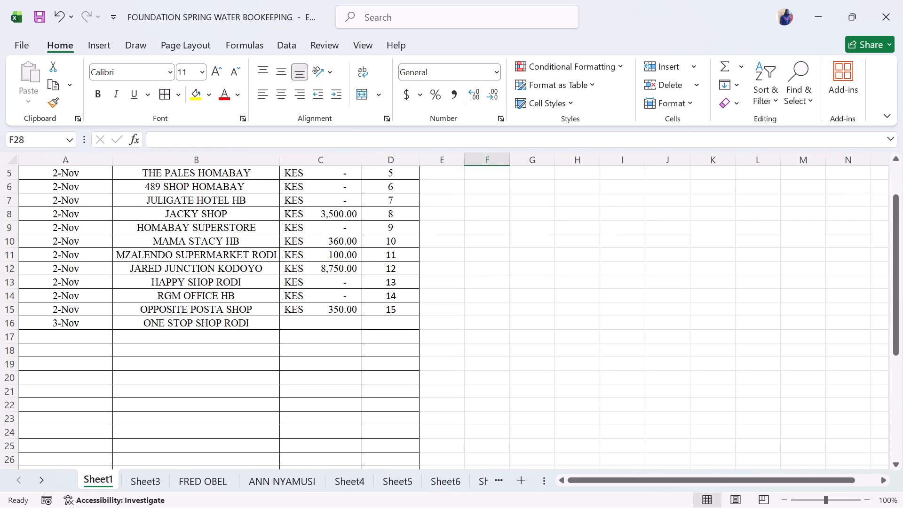
left_click(69, 318)
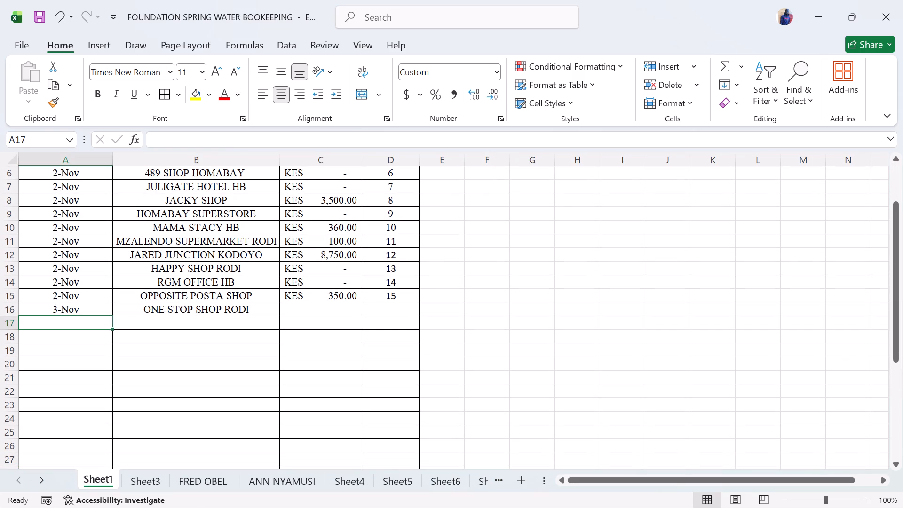
type("3 NOV")
key("BackSpace")
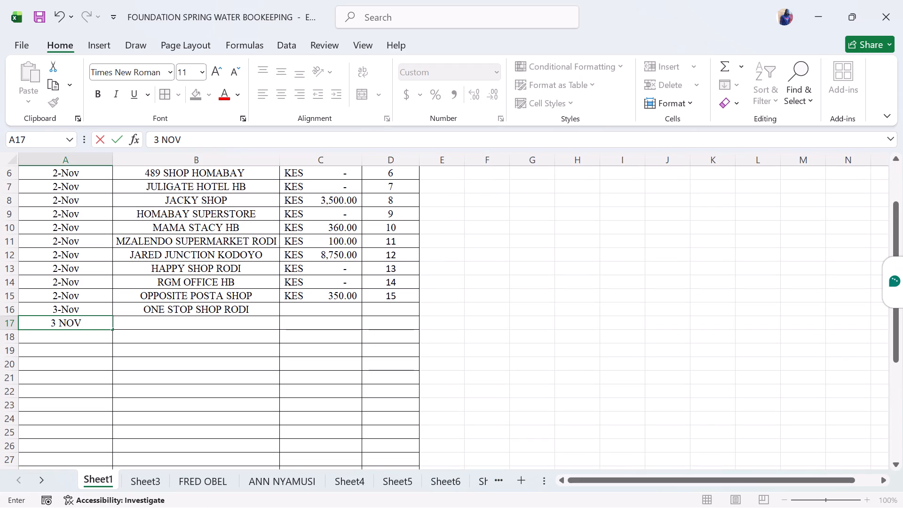
key("BackSpace")
key("BackSpace")
key("BackSpace")
key("n")
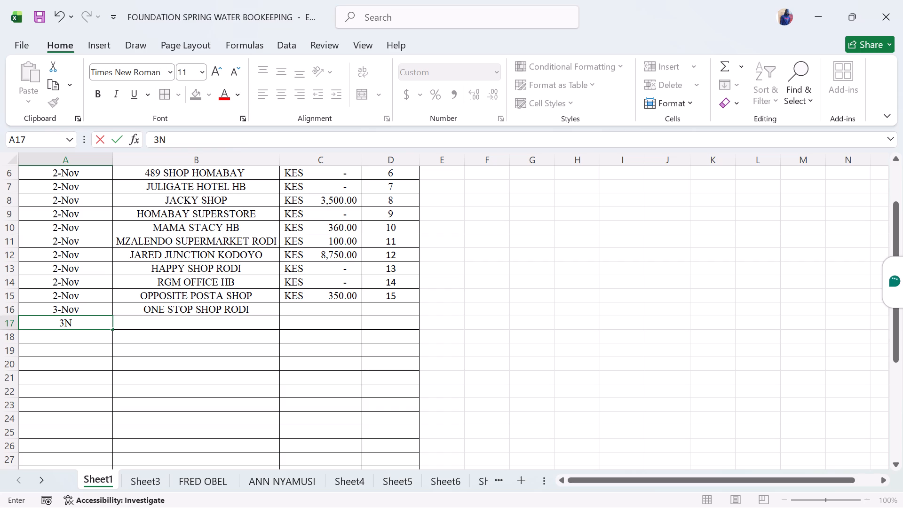
key("BackSpace")
key("space")
type("NOV")
key("Return")
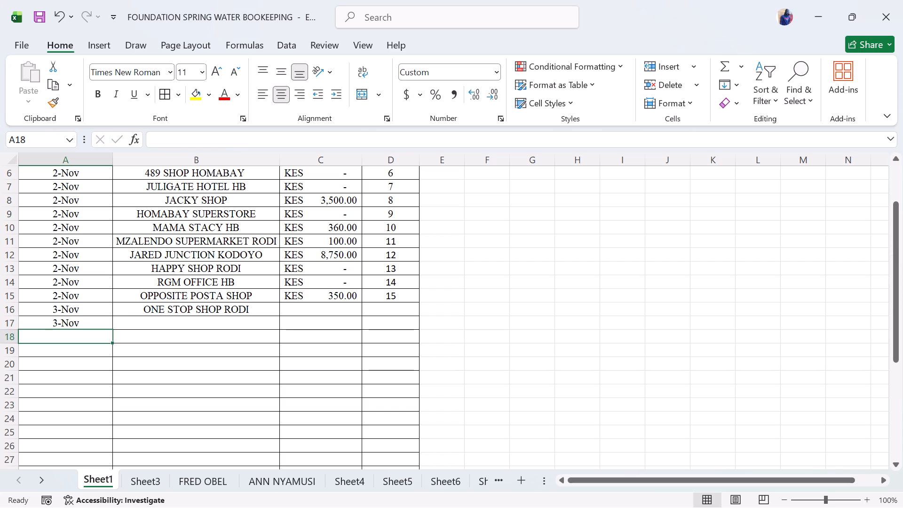
Enter the customer name AOCH MUGA SEC in B17 of the summary list.
left_click(132, 322)
type("AOL")
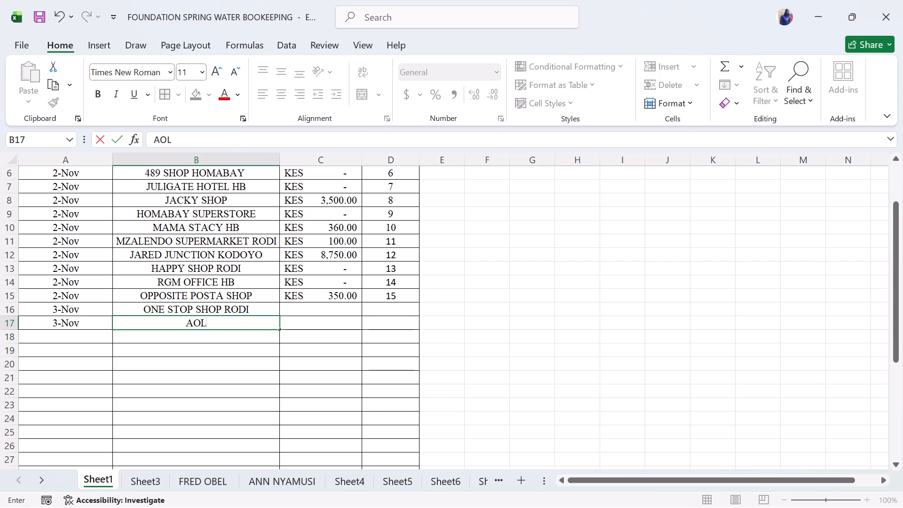
key("BackSpace")
type("CH MUGA SEX")
key("BackSpace")
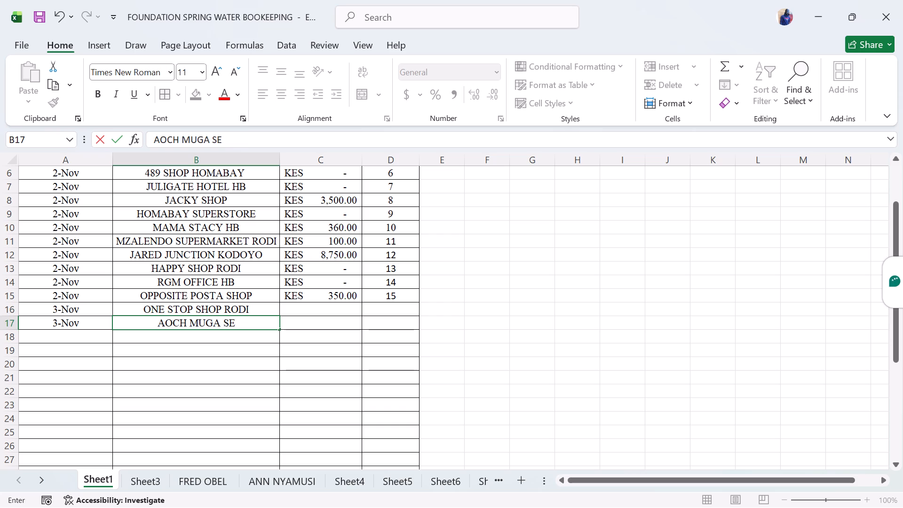
key("x")
key("BackSpace")
key("c")
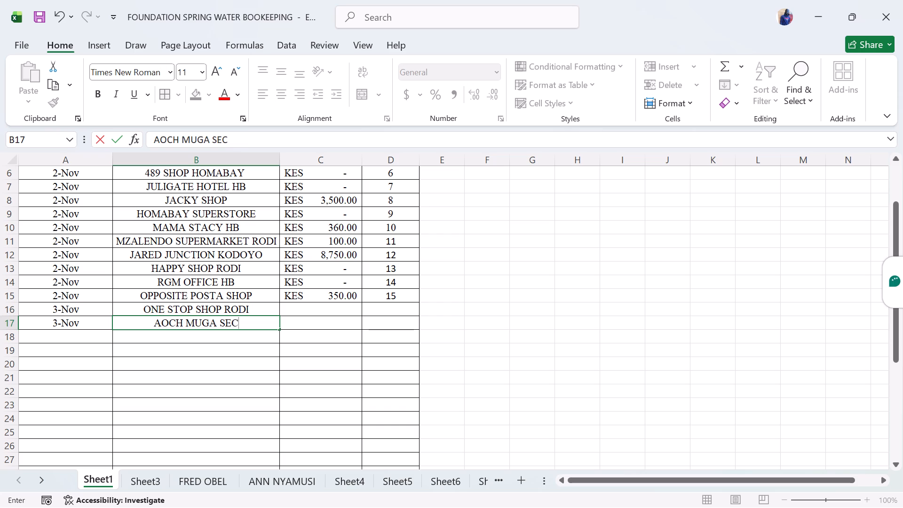
Link C17 of the summary to the AOCH MUGA SEC ledger balance with the formula =Sheet17!F8.
left_click(305, 320)
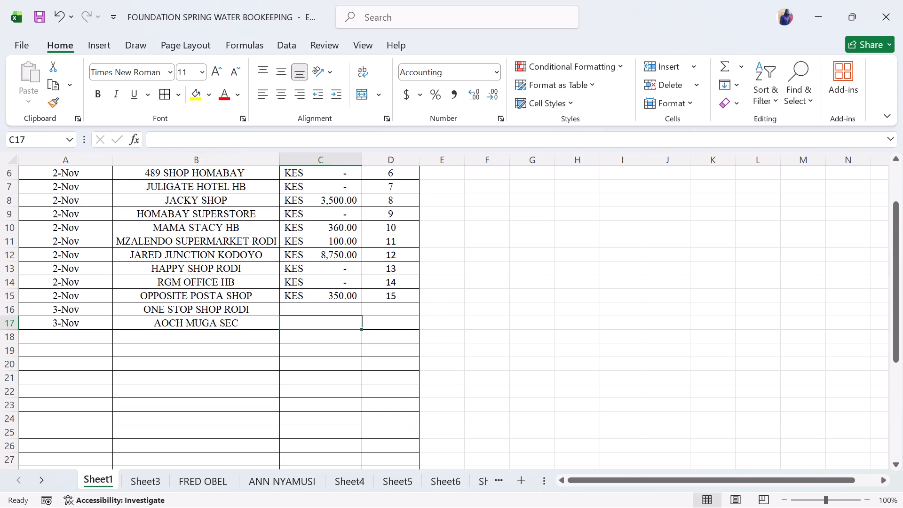
left_click(313, 320)
key("equal")
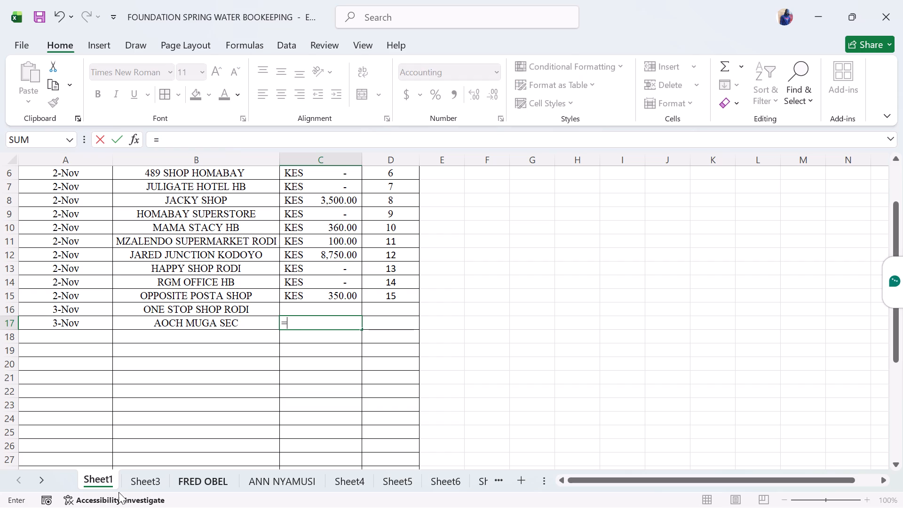
triple_click(42, 480)
triple_click(42, 480)
triple_click(42, 480)
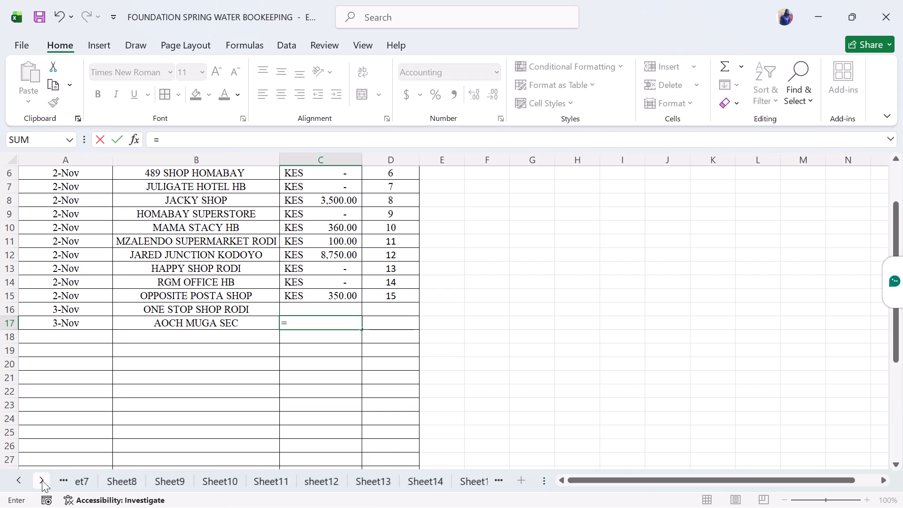
triple_click(42, 480)
left_click(42, 480)
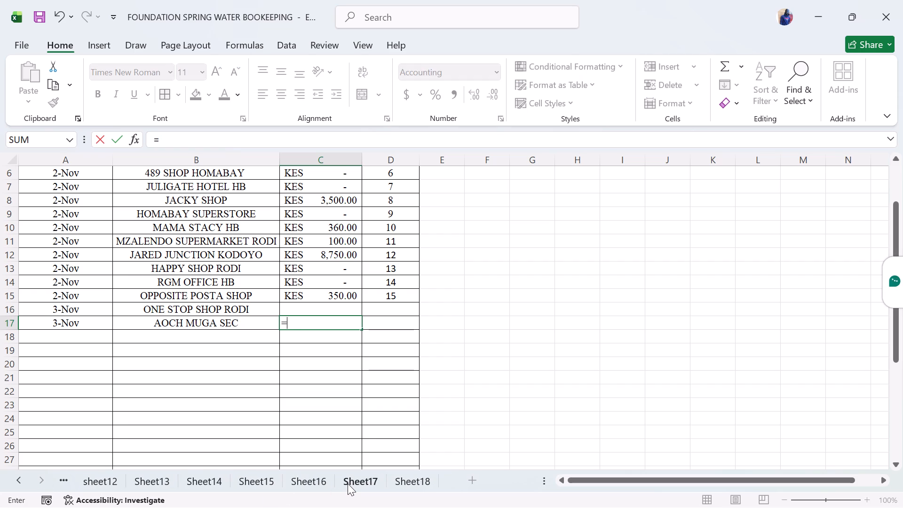
left_click(348, 484)
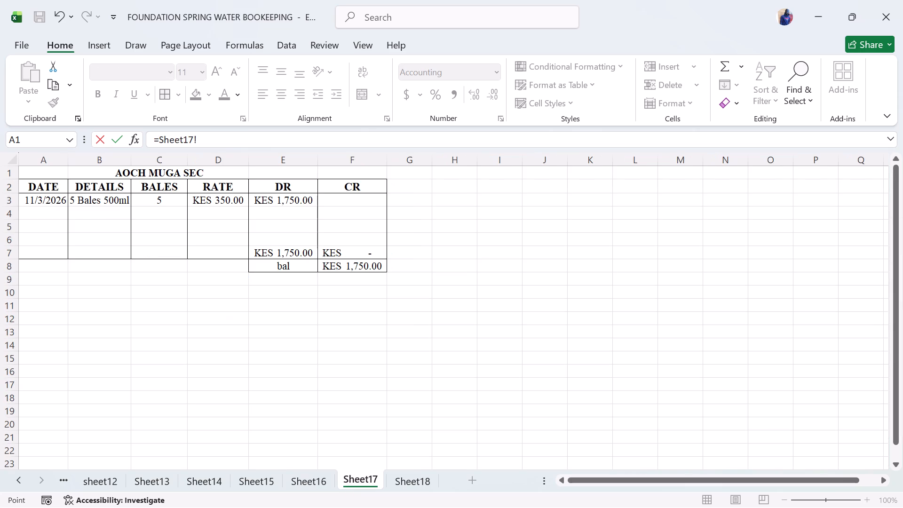
left_click(347, 268)
key("Return")
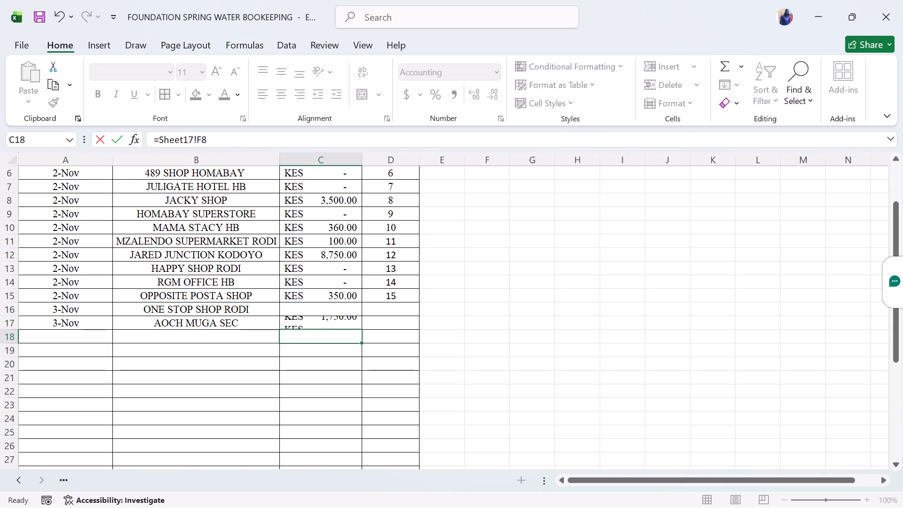
Look through the customer ledgers from Sheet3 to Sheet6 and examine the title row of the 489 SHOP HOMABAY ledger.
scroll(375, 318, "down", 1)
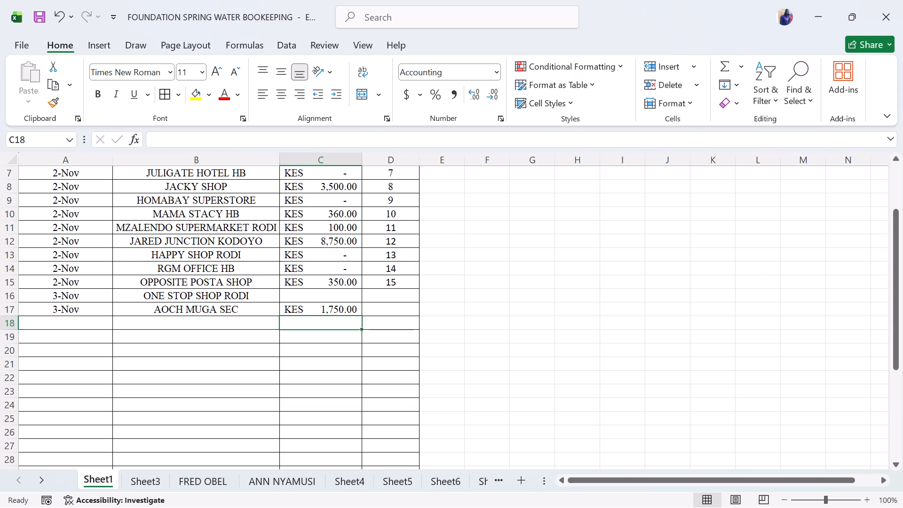
left_click(327, 297)
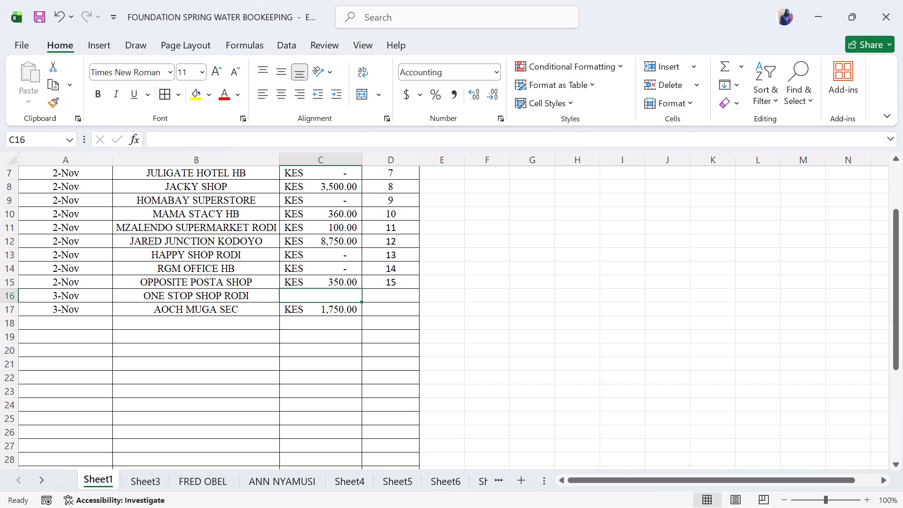
left_click(147, 480)
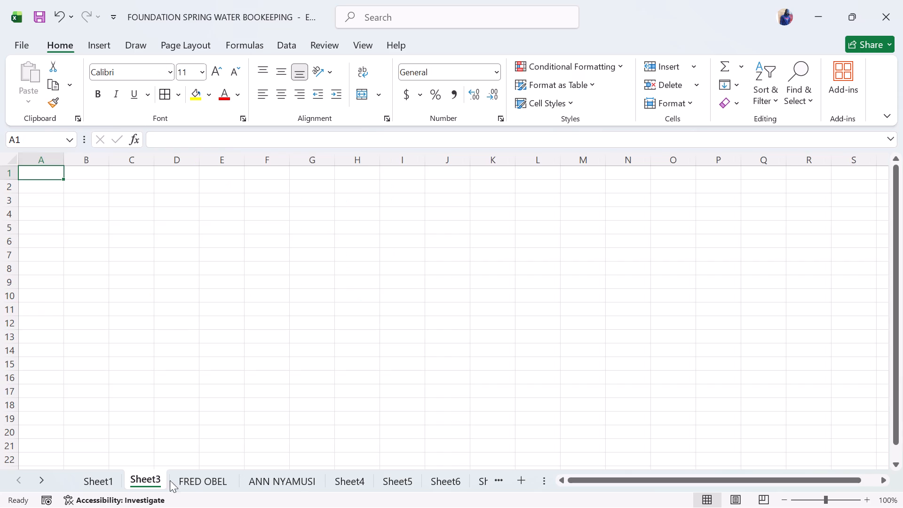
left_click(190, 482)
left_click(286, 477)
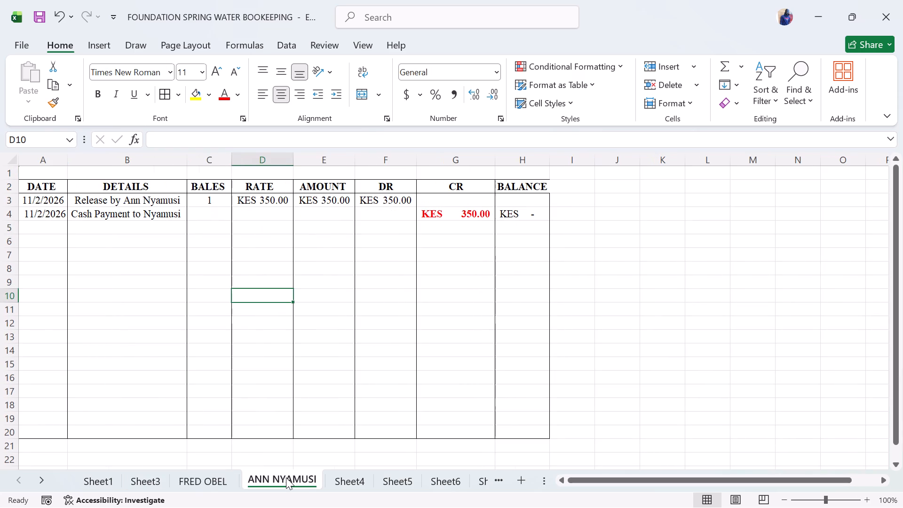
left_click(370, 476)
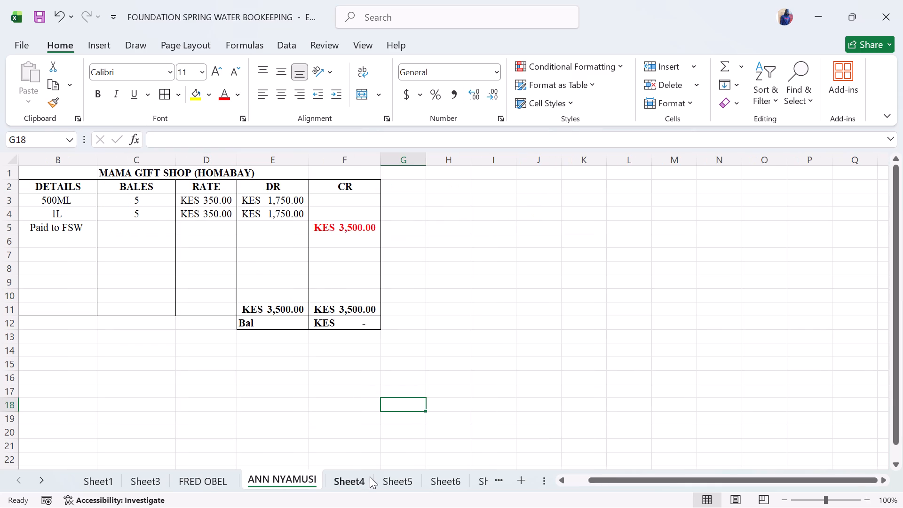
left_click(388, 476)
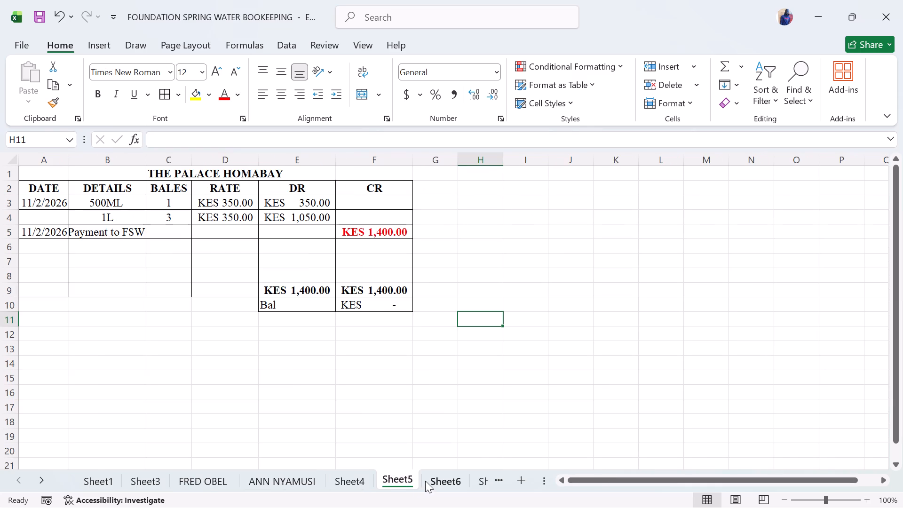
left_click(428, 480)
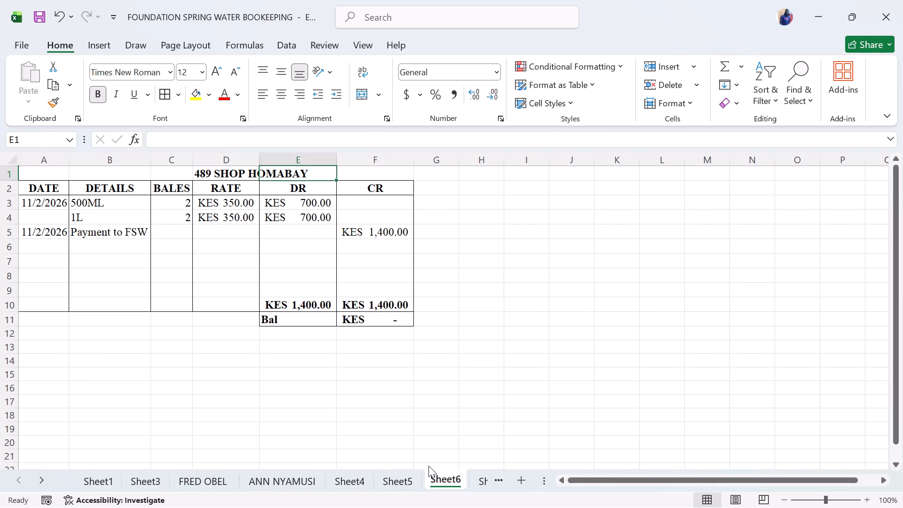
left_click(451, 212)
left_click(370, 179)
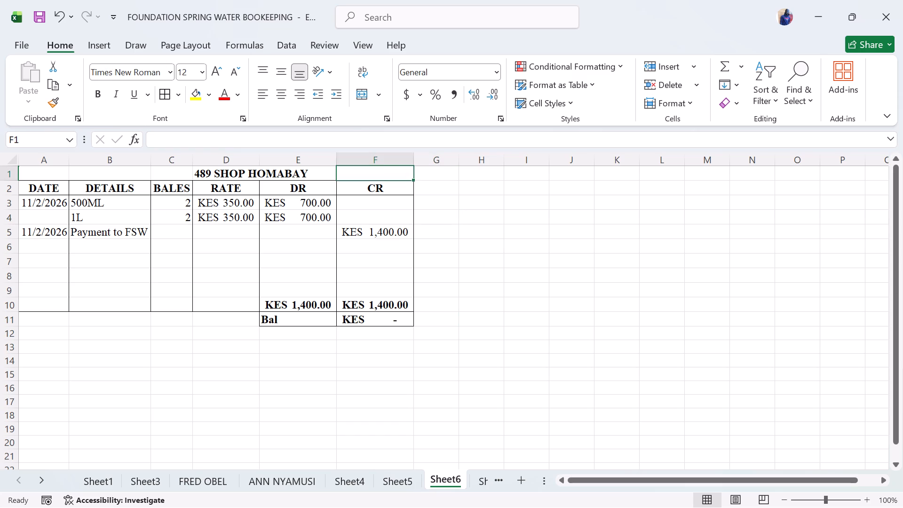
left_click(307, 171)
left_click(253, 174)
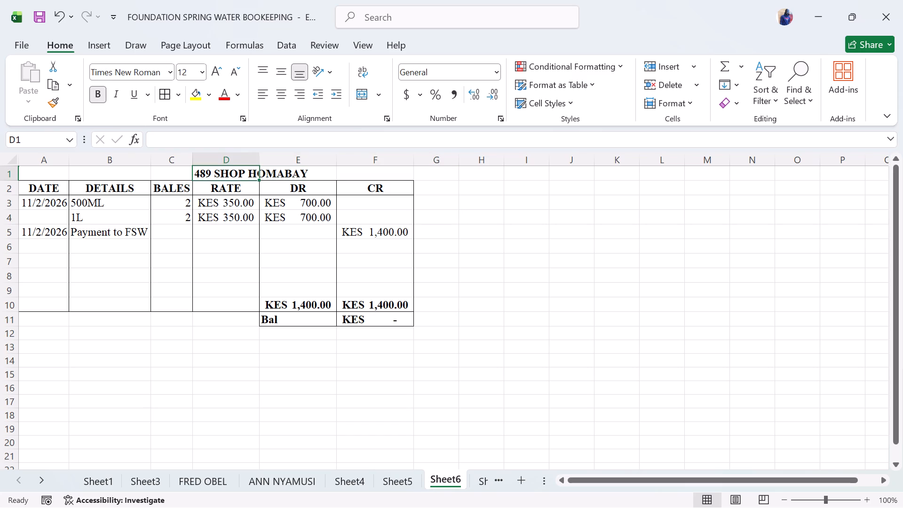
left_click(316, 178)
left_click(458, 218)
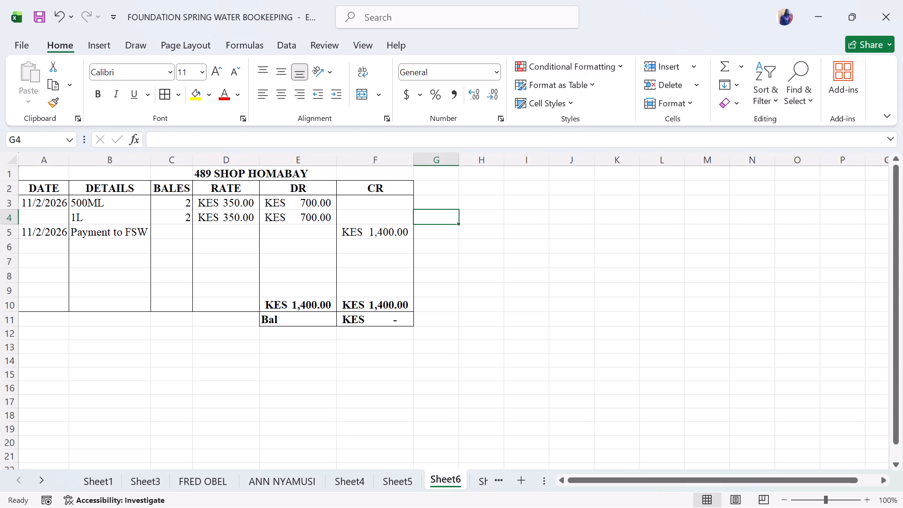
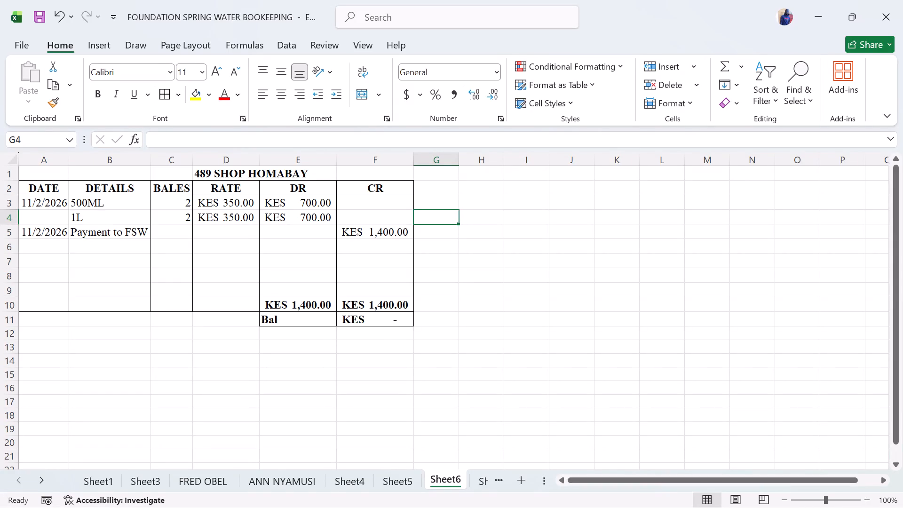
Look through the customer ledgers on Sheet14, Sheet15 and Sheet16, checking which customer each one belongs to.
triple_click(48, 480)
double_click(48, 480)
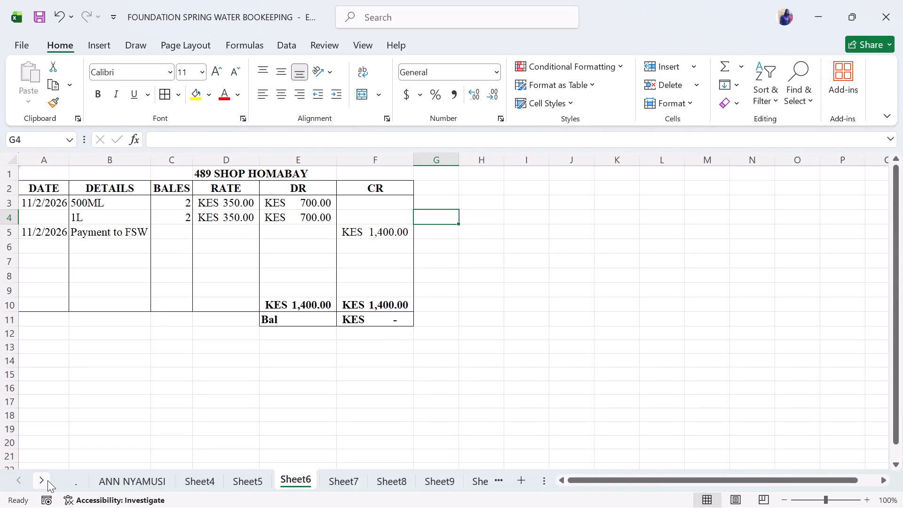
double_click(48, 480)
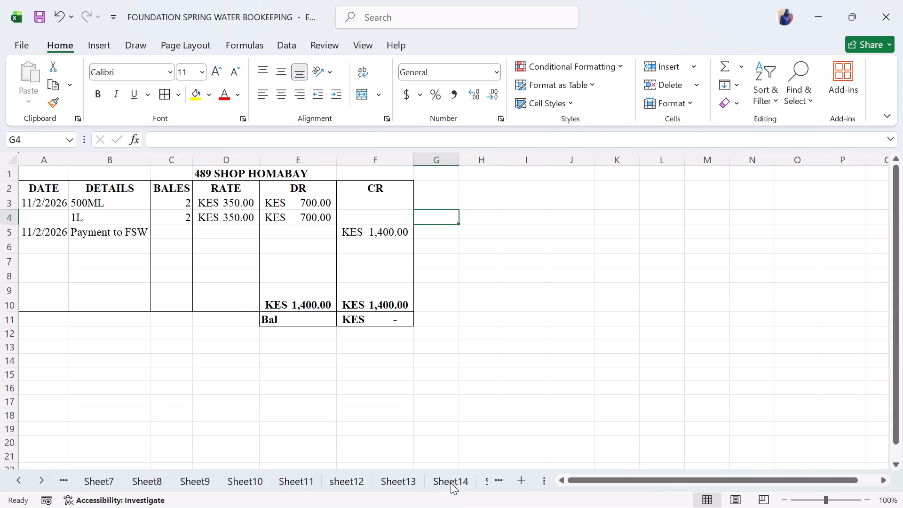
left_click(450, 482)
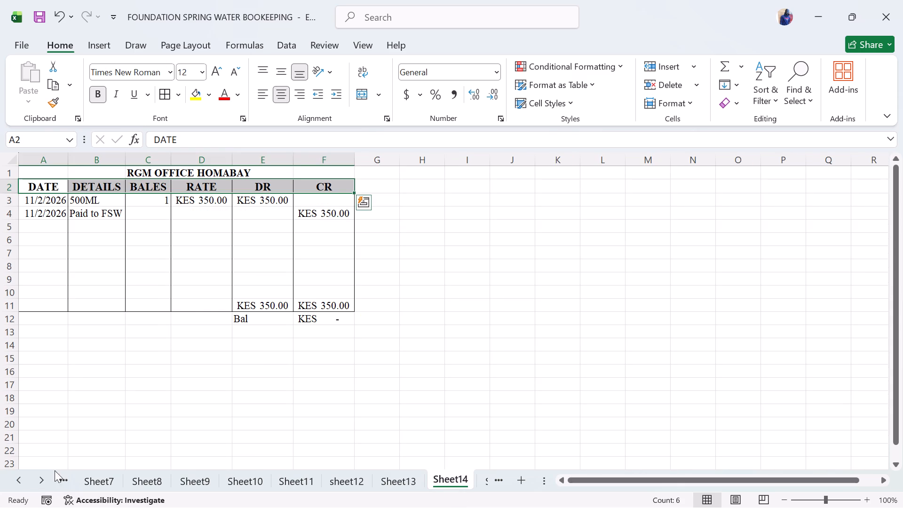
triple_click(33, 477)
triple_click(33, 477)
left_click(33, 477)
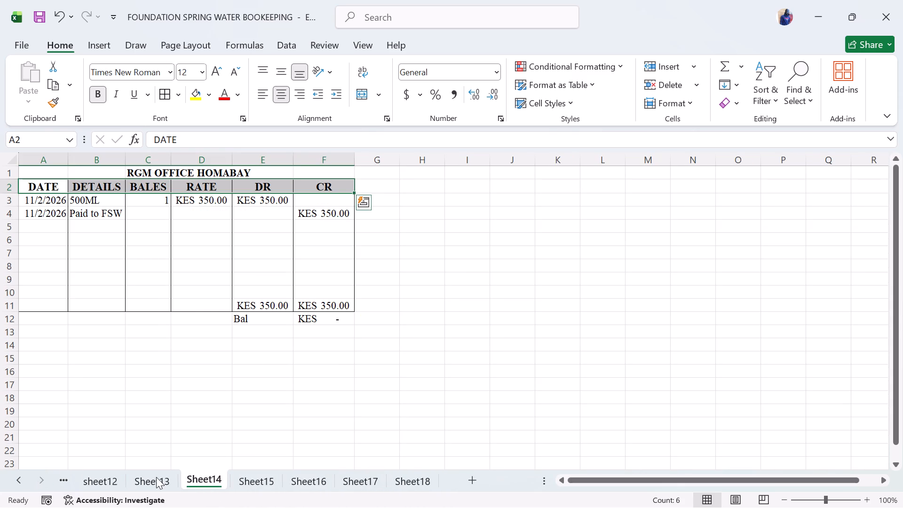
left_click(254, 477)
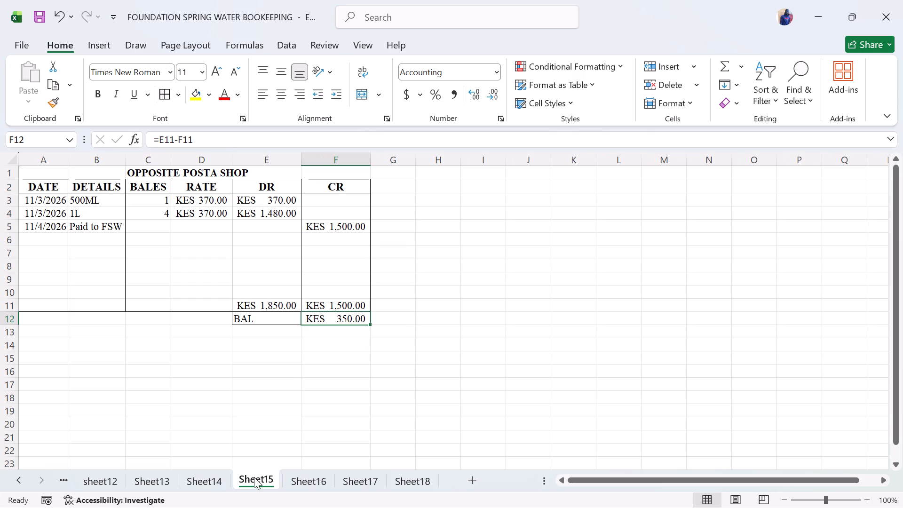
left_click(293, 476)
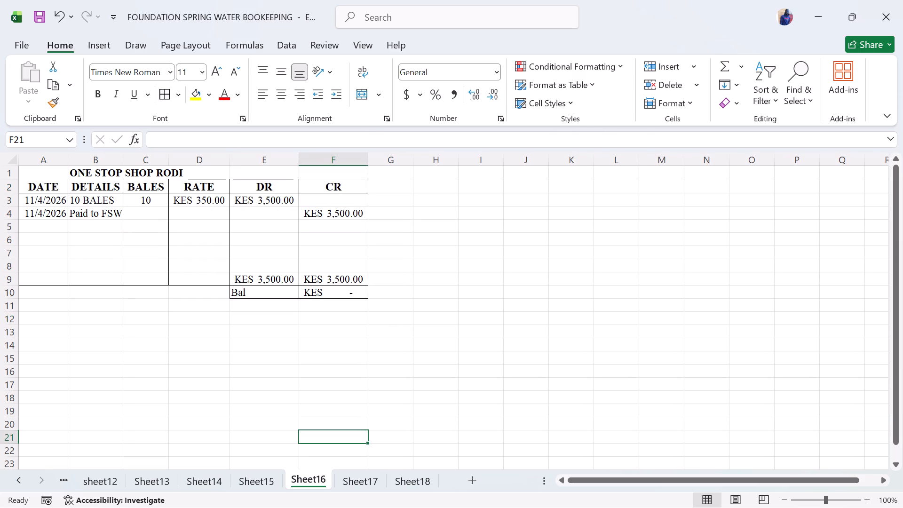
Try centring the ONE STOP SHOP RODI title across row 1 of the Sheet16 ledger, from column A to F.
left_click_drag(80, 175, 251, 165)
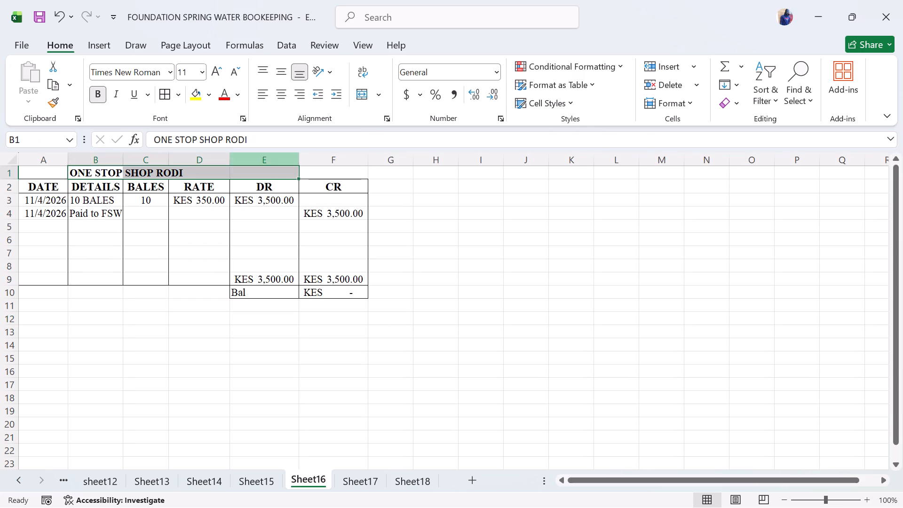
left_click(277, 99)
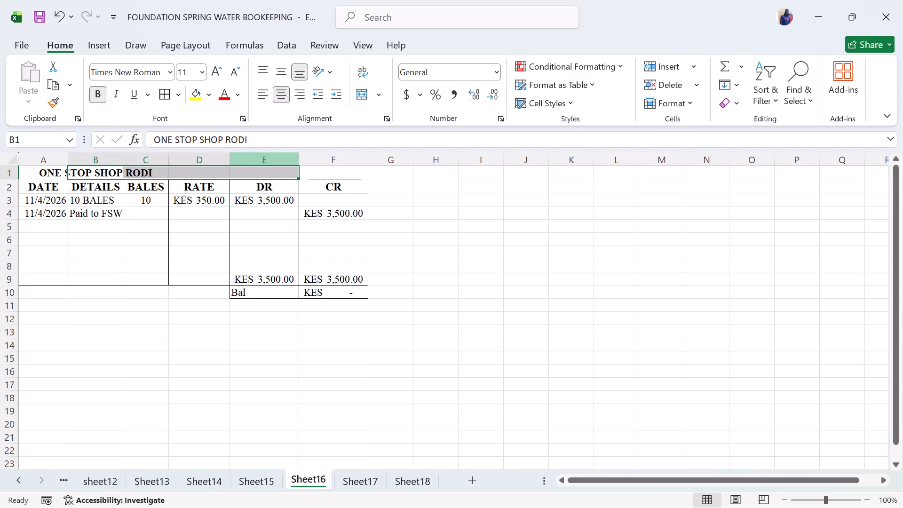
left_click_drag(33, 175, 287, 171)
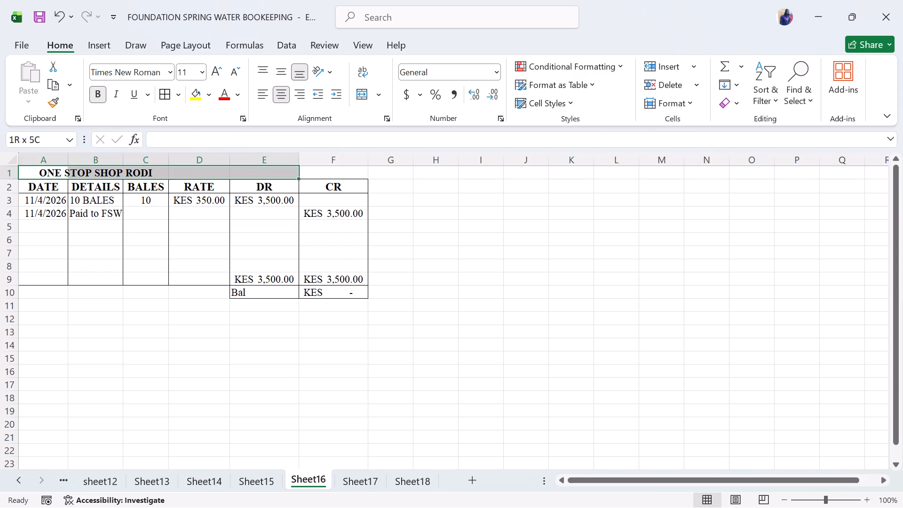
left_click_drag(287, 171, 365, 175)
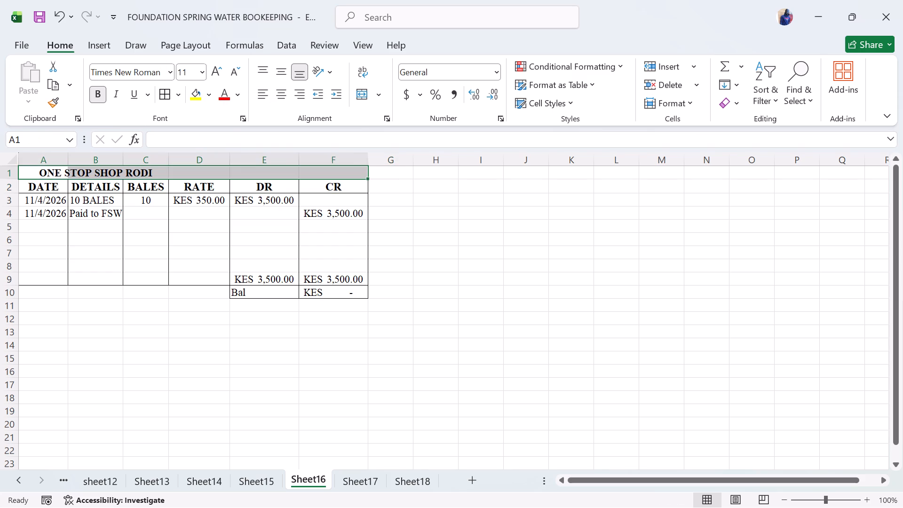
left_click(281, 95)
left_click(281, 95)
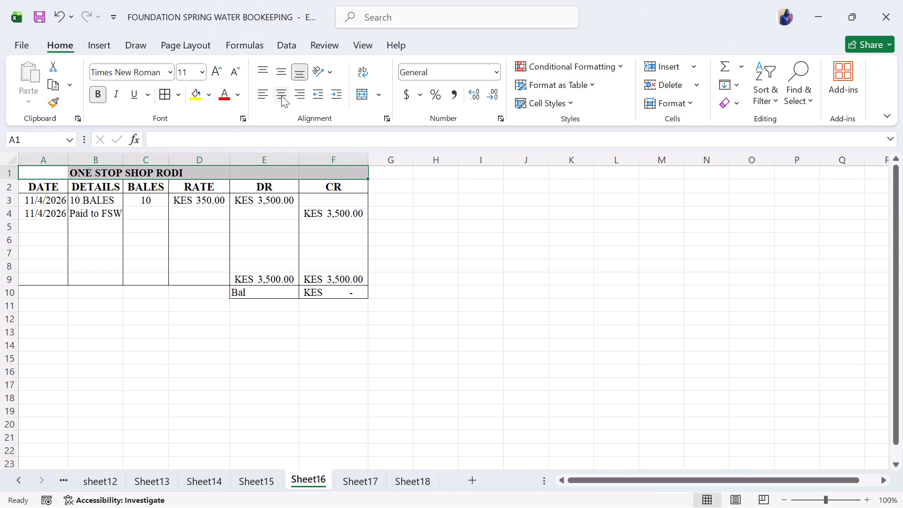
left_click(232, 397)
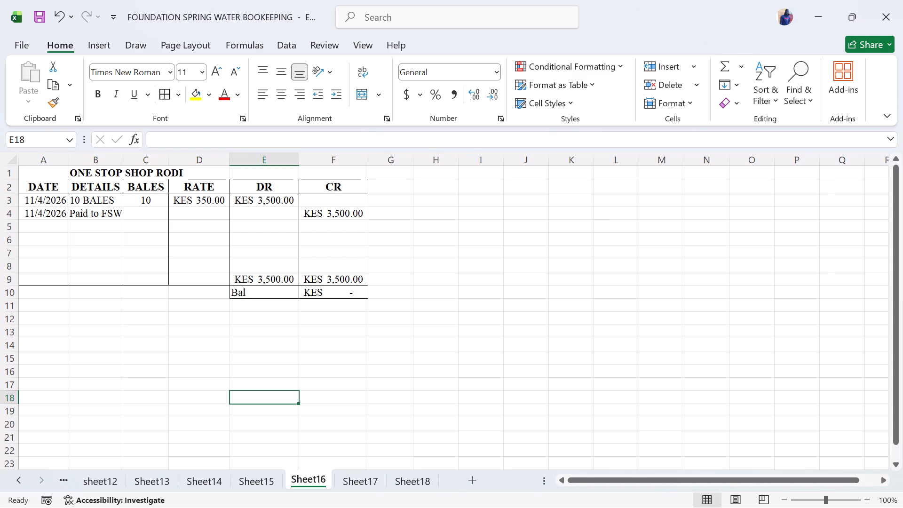
Check the ledgers on Sheet18, Sheet17 and Sheet16, and return to the customer summary on Sheet1.
left_click(419, 478)
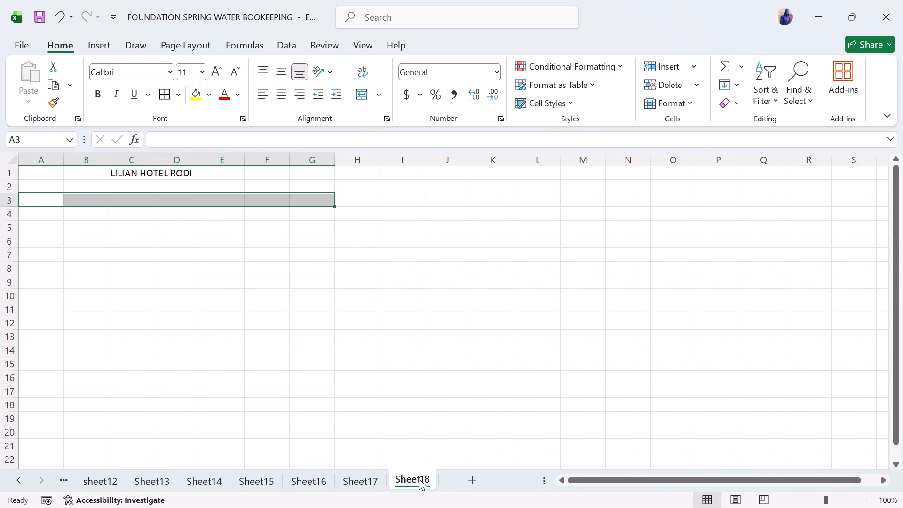
left_click(366, 475)
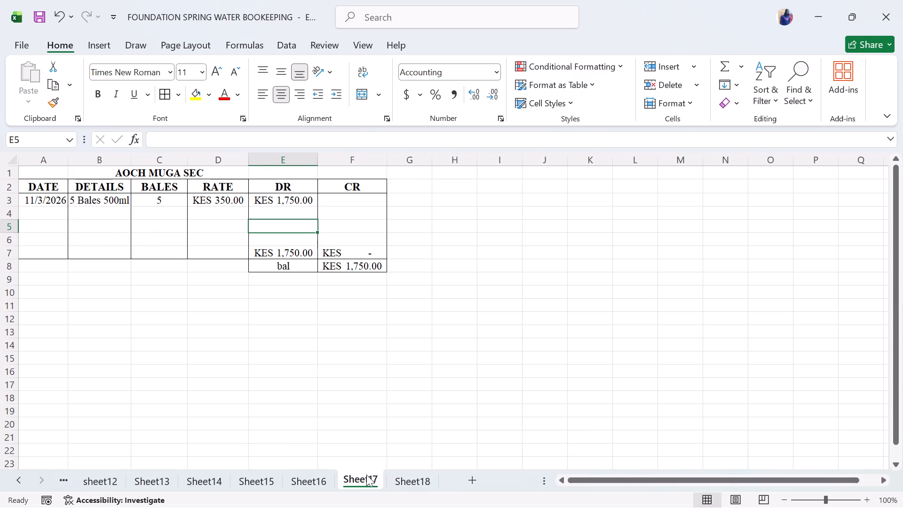
left_click(309, 480)
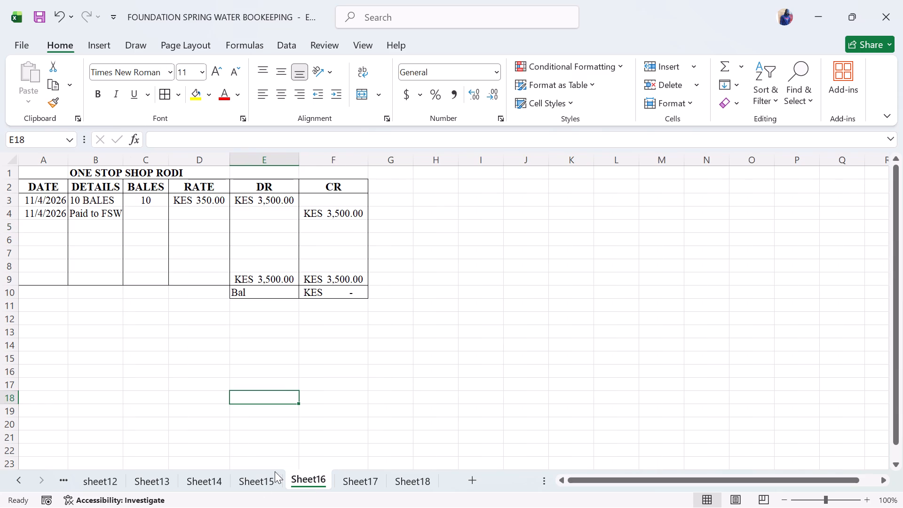
triple_click(25, 476)
triple_click(25, 476)
triple_click(25, 476)
triple_click(25, 476)
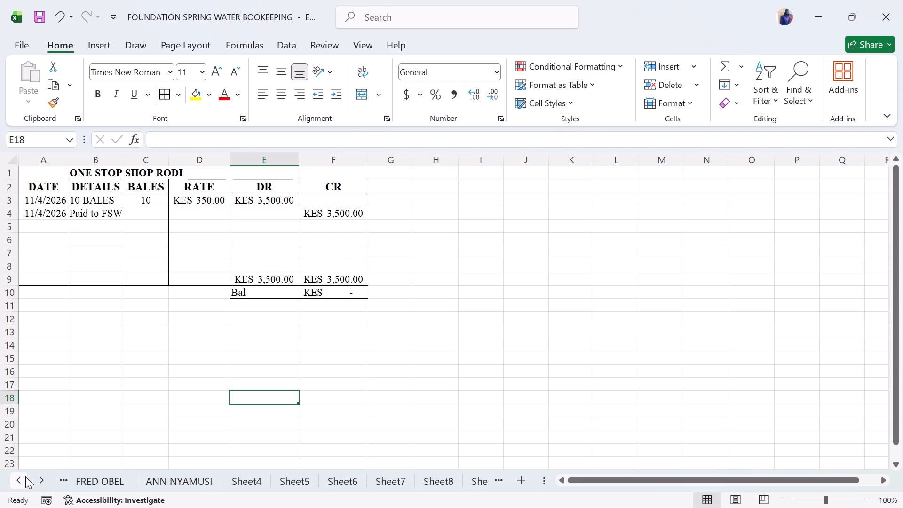
double_click(25, 476)
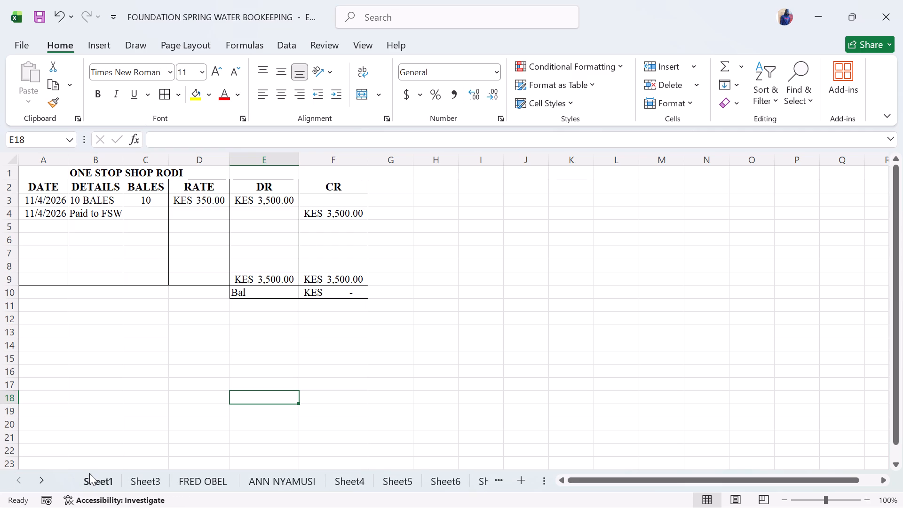
left_click(89, 473)
Link C16 of the summary to the ONE STOP SHOP RODI ledger balance with the formula =Sheet16!F10.
left_click(79, 325)
right_click(79, 325)
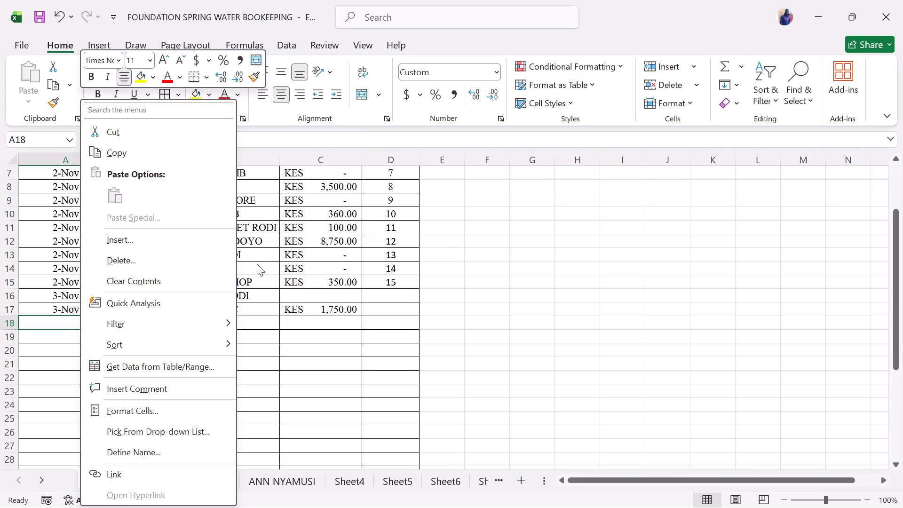
left_click(306, 290)
left_click(306, 290)
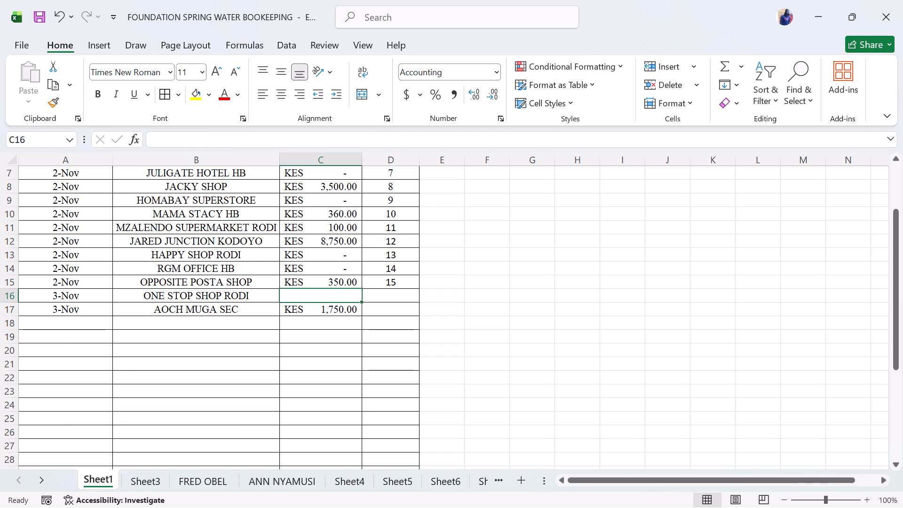
key("equal")
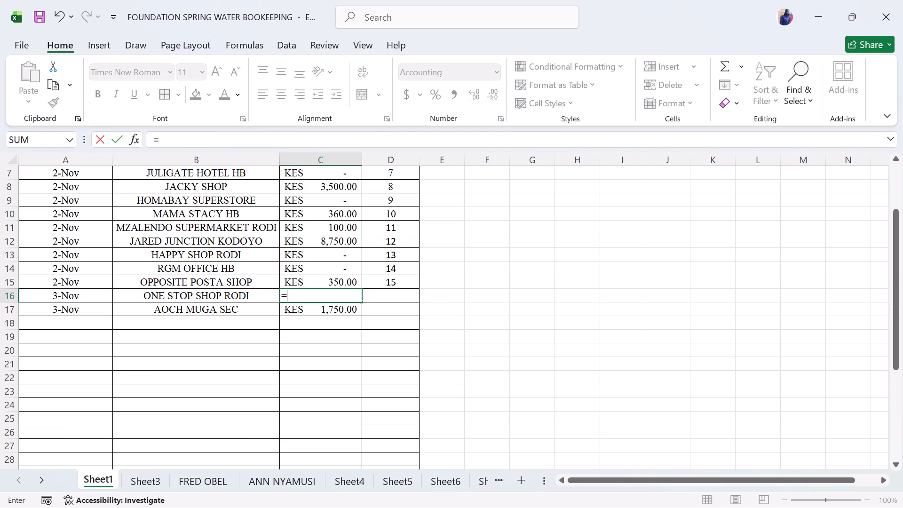
triple_click(46, 480)
triple_click(46, 480)
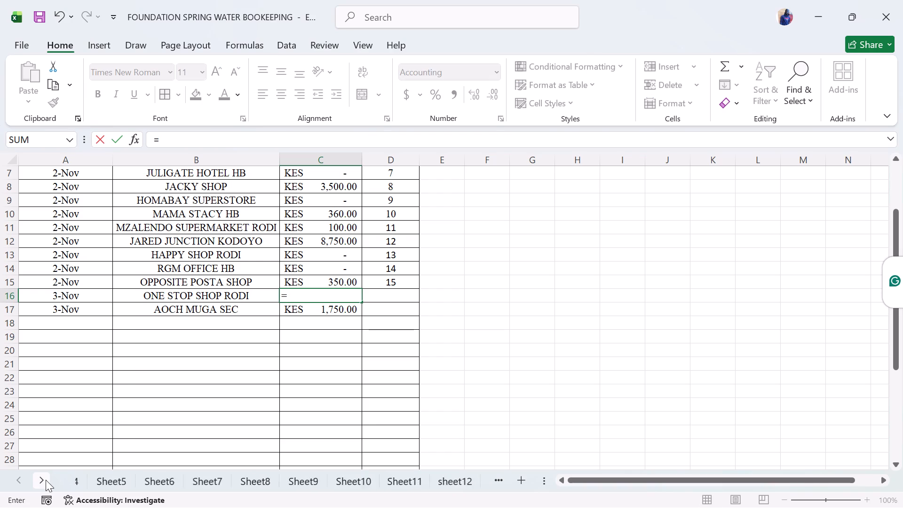
triple_click(46, 480)
triple_click(46, 480)
double_click(46, 480)
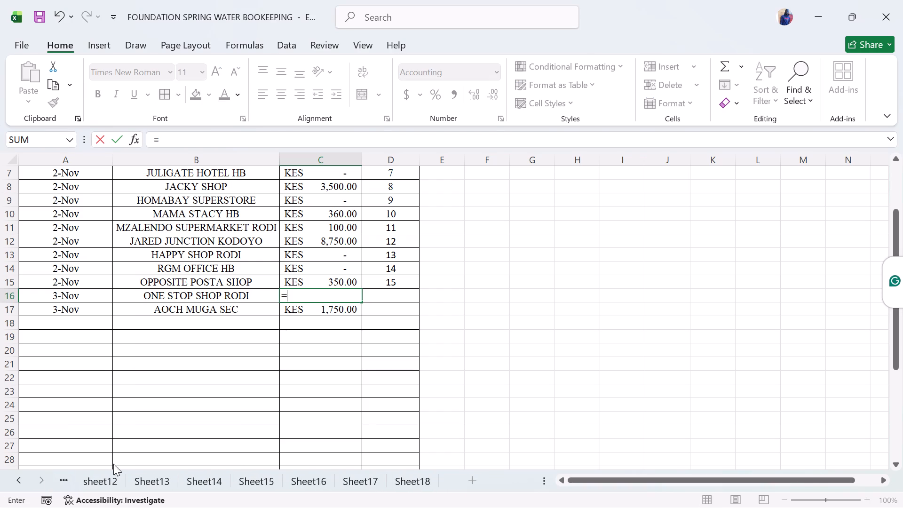
left_click(296, 482)
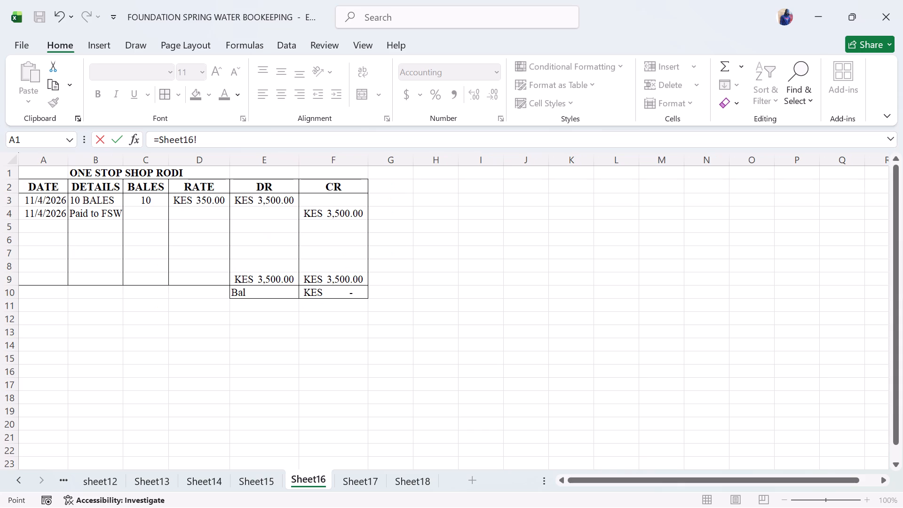
left_click(339, 292)
key("Return")
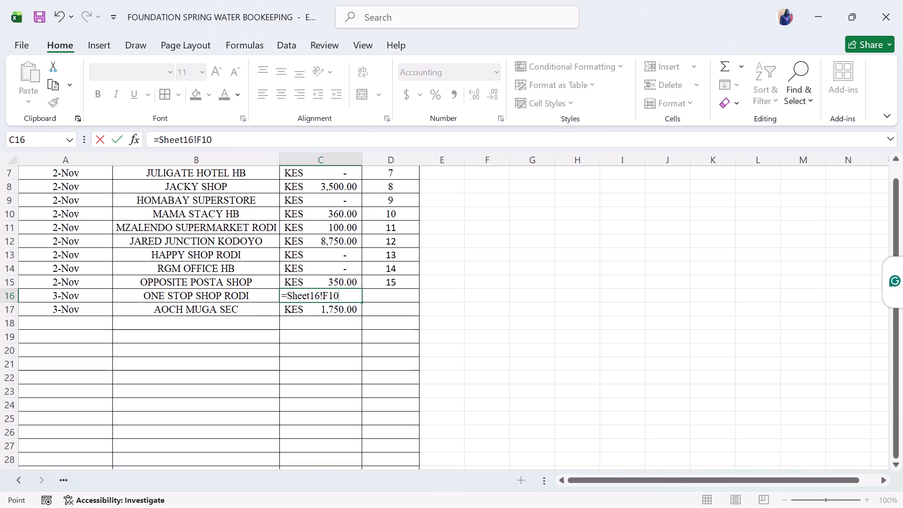
Enter 16 in D16 of the summary list, in the ONE STOP SHOP RODI row.
left_click(388, 298)
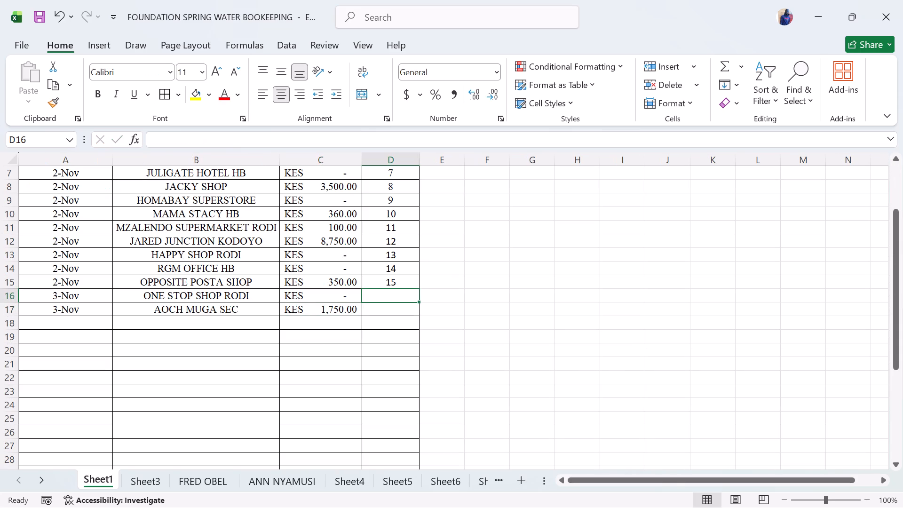
type("16")
left_click(396, 309)
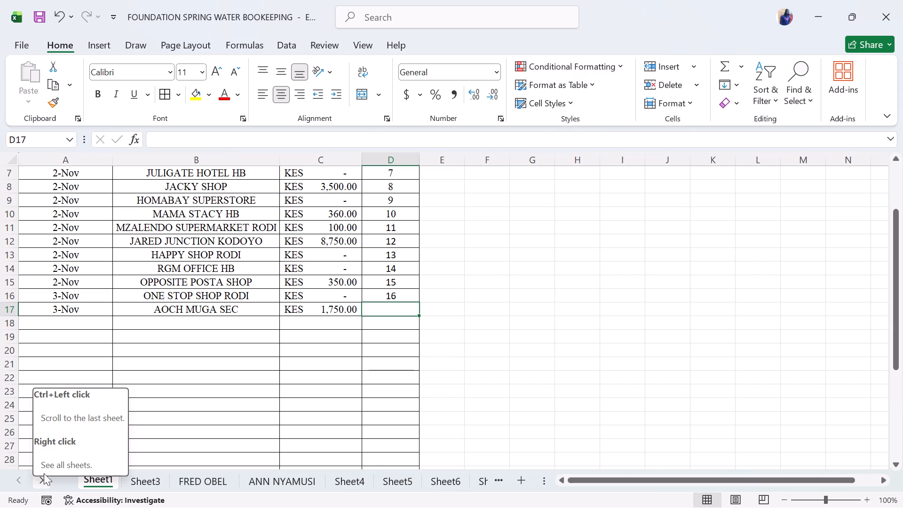
Check the customer ledger on Sheet17 against the AOCH MUGA SEC row, and return to the Sheet1 summary.
left_click(97, 476)
left_click(378, 311)
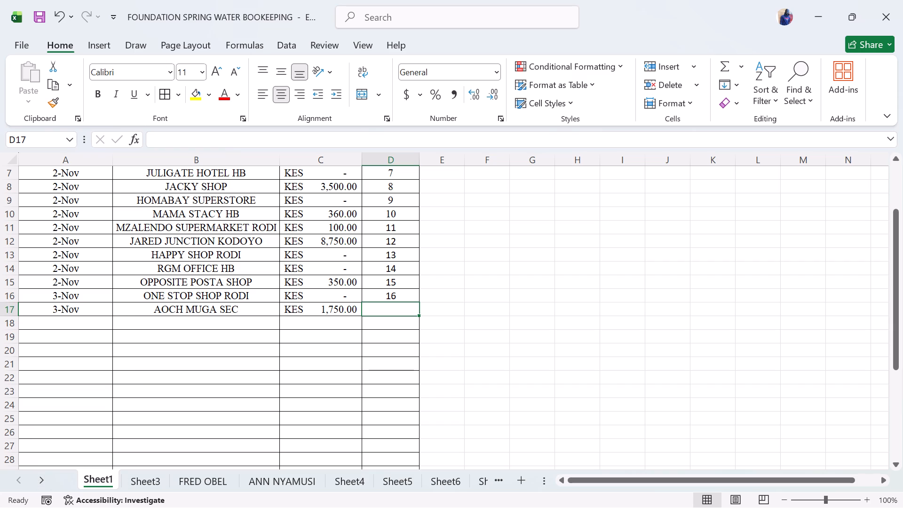
triple_click(42, 474)
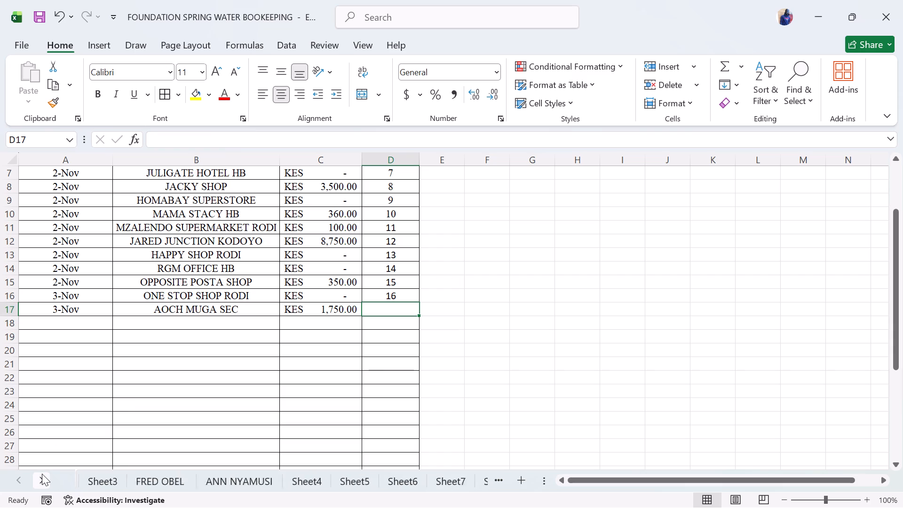
left_click(42, 474)
triple_click(42, 474)
triple_click(42, 474)
triple_click(42, 474)
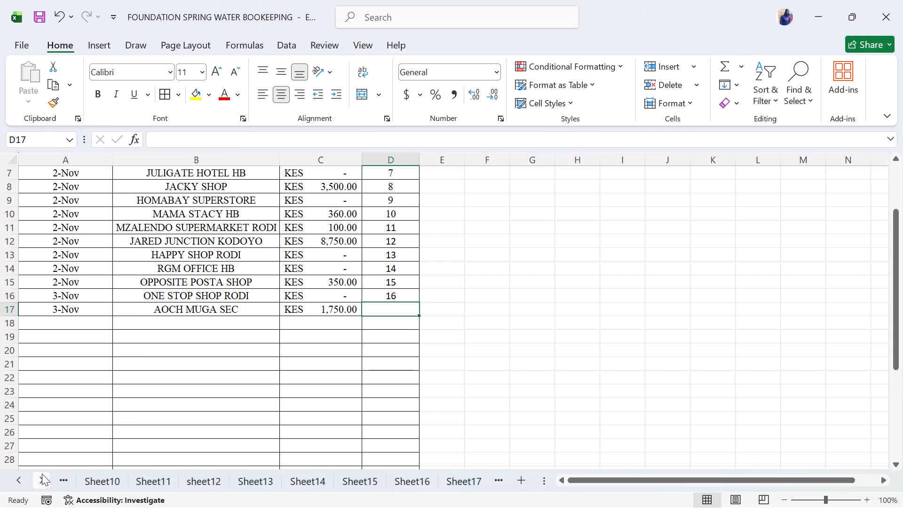
double_click(42, 474)
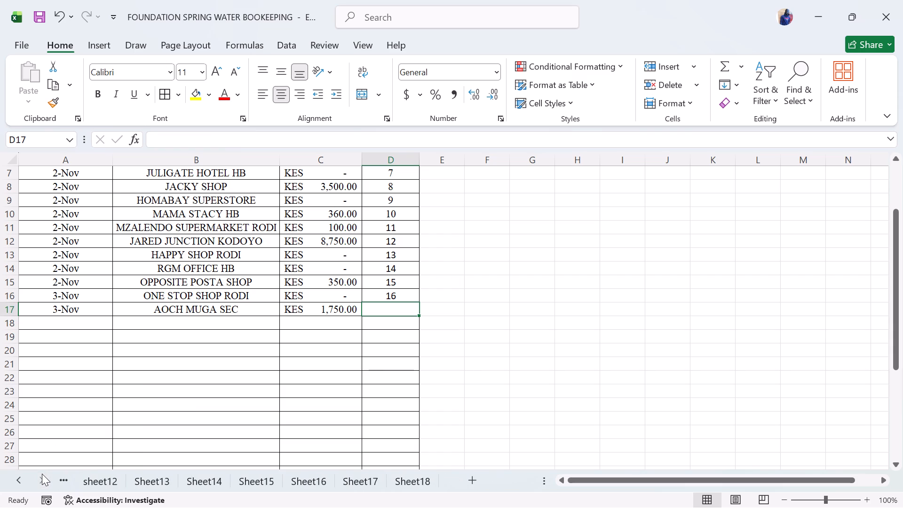
left_click(350, 482)
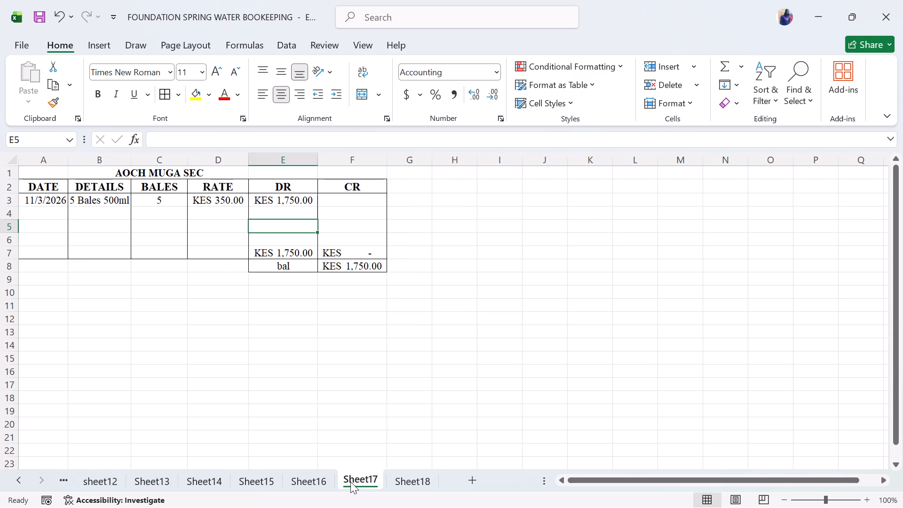
triple_click(15, 470)
triple_click(15, 470)
triple_click(15, 470)
triple_click(15, 470)
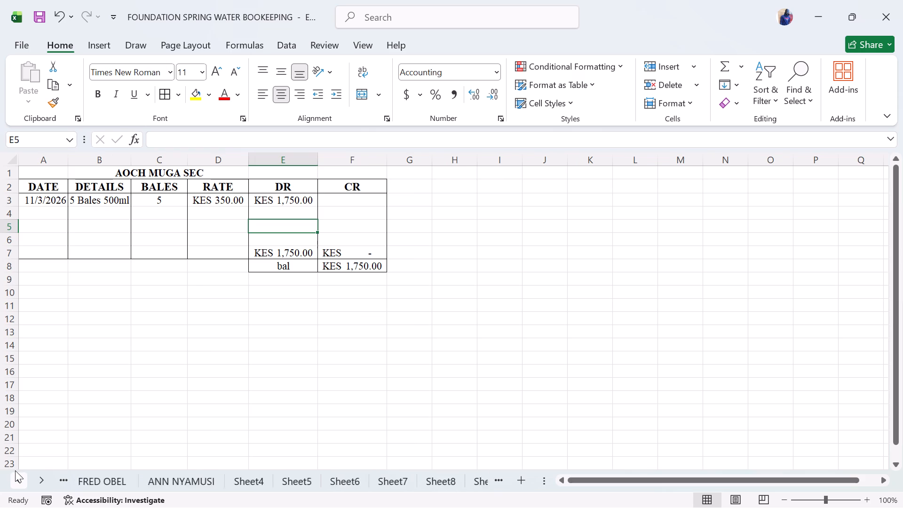
triple_click(15, 470)
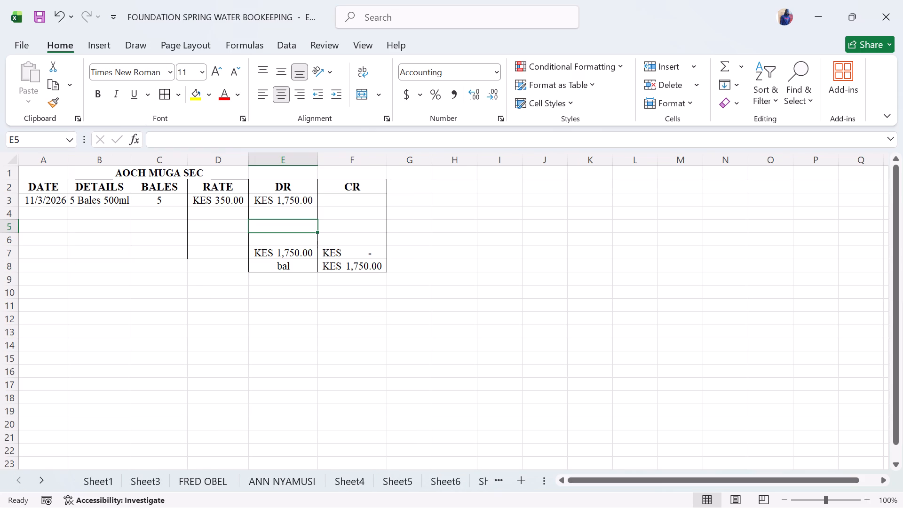
left_click(109, 474)
Enter 17 in D17 as the sheet number in the AOCH MUGA SEC row of the debtors' ledger.
left_click(380, 317)
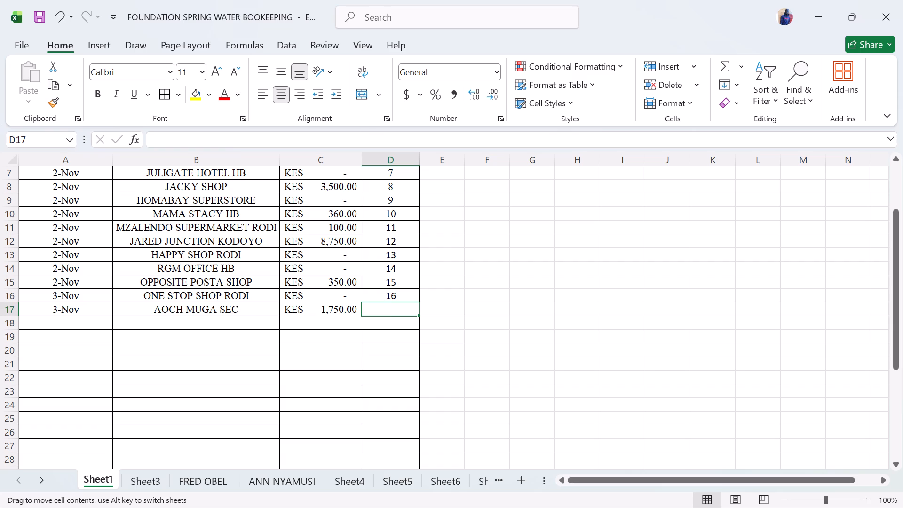
left_click(388, 302)
left_click(388, 309)
type("17")
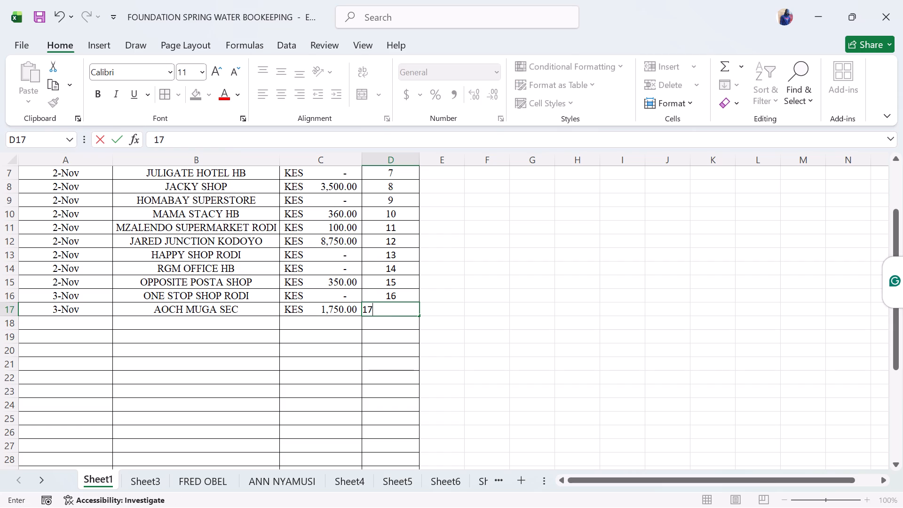
left_click(452, 312)
Examine the debtors' ledger total and the stock balance table below it, and return to the ledger's customer rows.
scroll(390, 336, "down", 1)
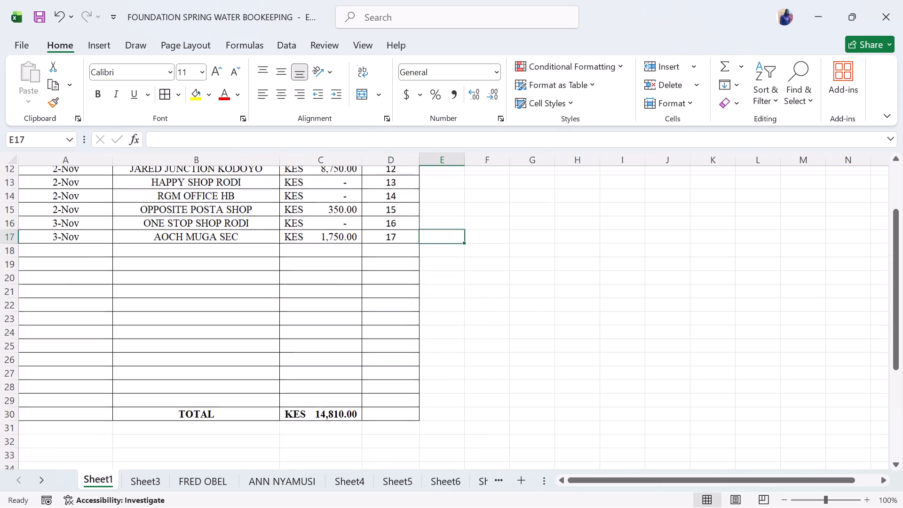
scroll(390, 336, "down", 2)
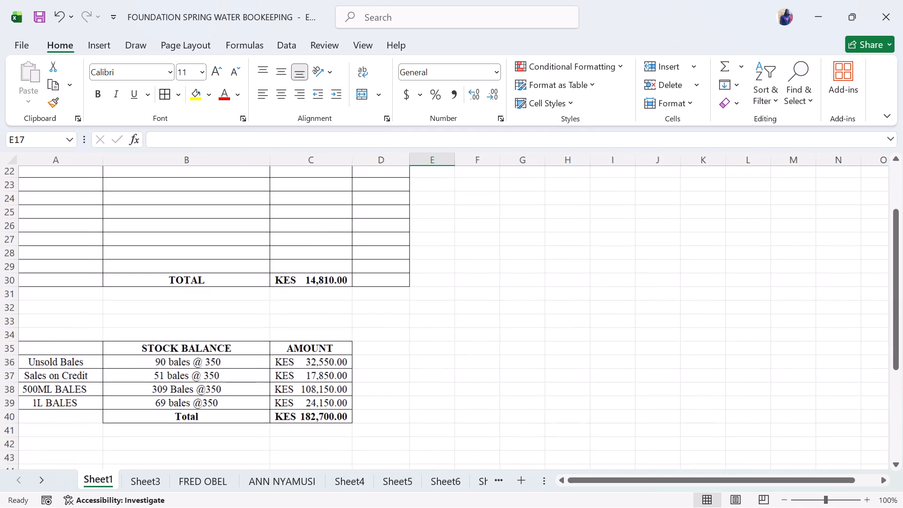
scroll(390, 336, "up", 3)
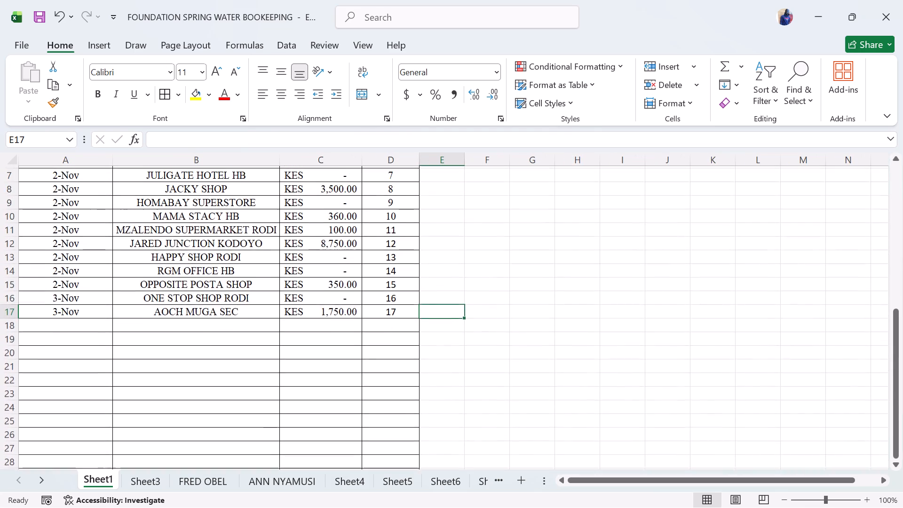
scroll(390, 336, "up", 2)
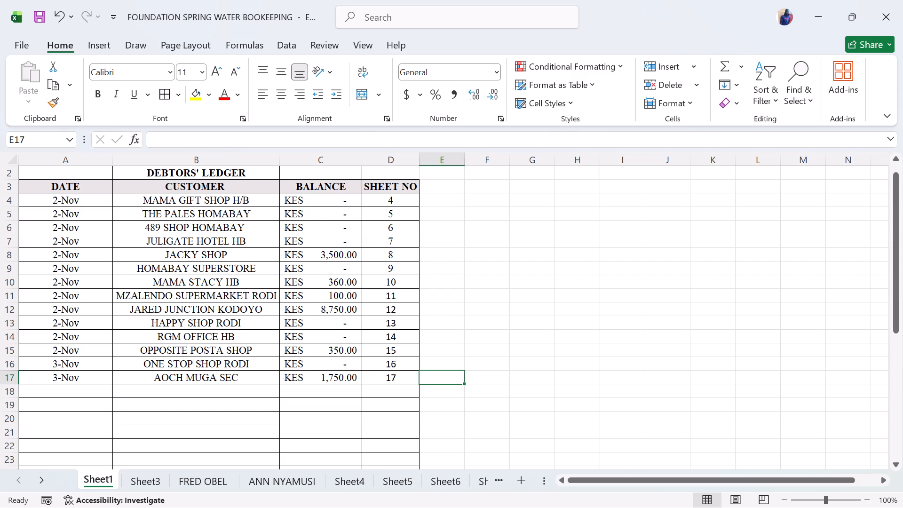
Start row 18 of the debtors' ledger with the date 3 Nov and the customer LILIAN HOTEL RODI.
left_click(94, 388)
type("3")
key("space")
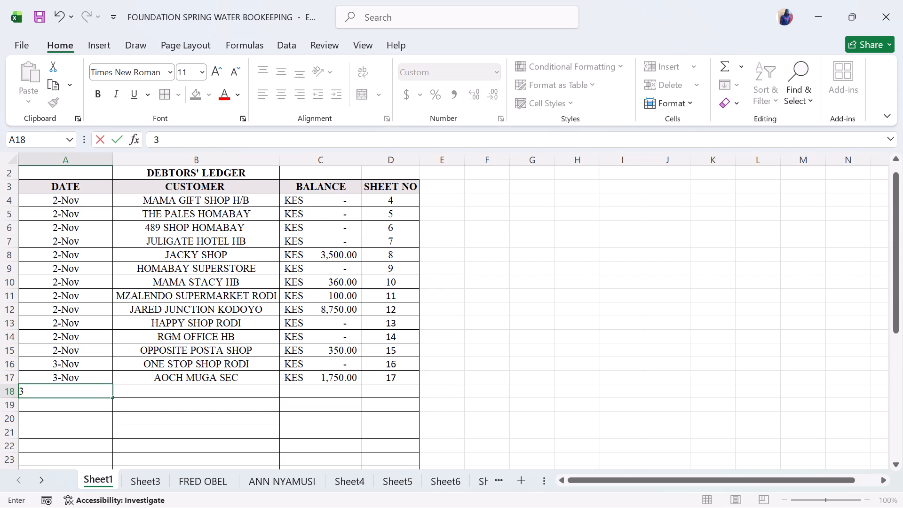
key("n")
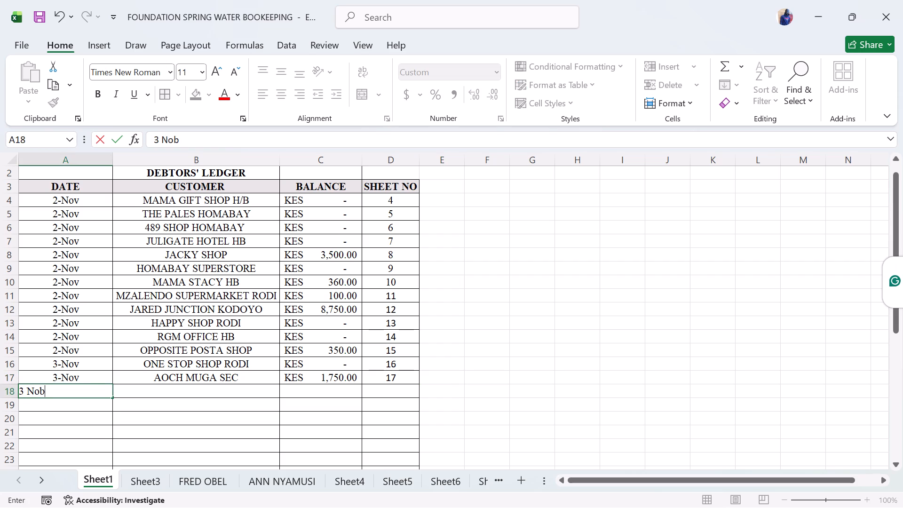
key("BackSpace")
type("v")
key("space")
key("BackSpace")
left_click(170, 390)
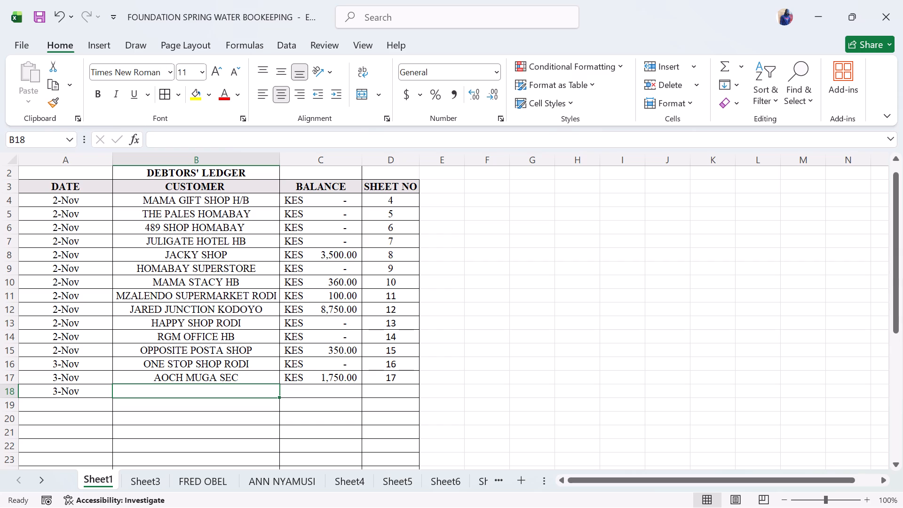
type("LILIAN HOTEL RODI")
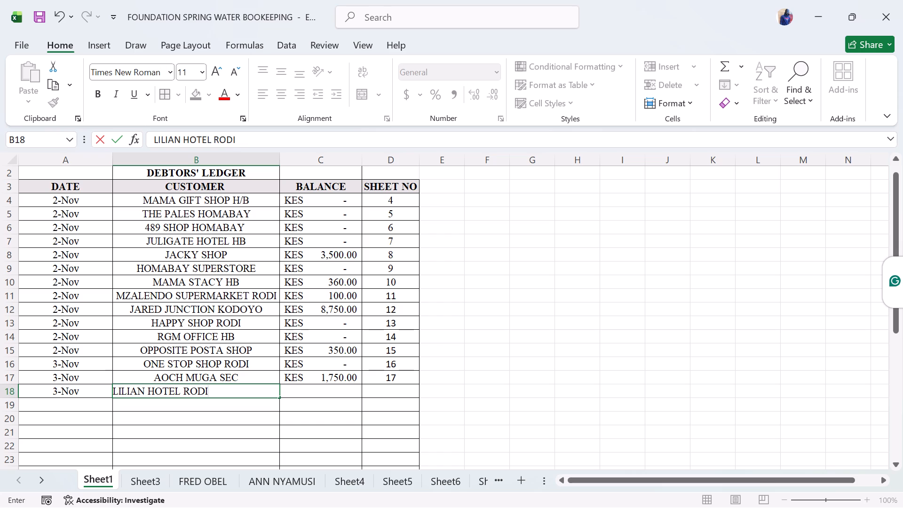
Check the LILIAN HOTEL RODI ledger on Sheet18, and return to the debtors' ledger on Sheet1.
triple_click(49, 475)
left_click(49, 475)
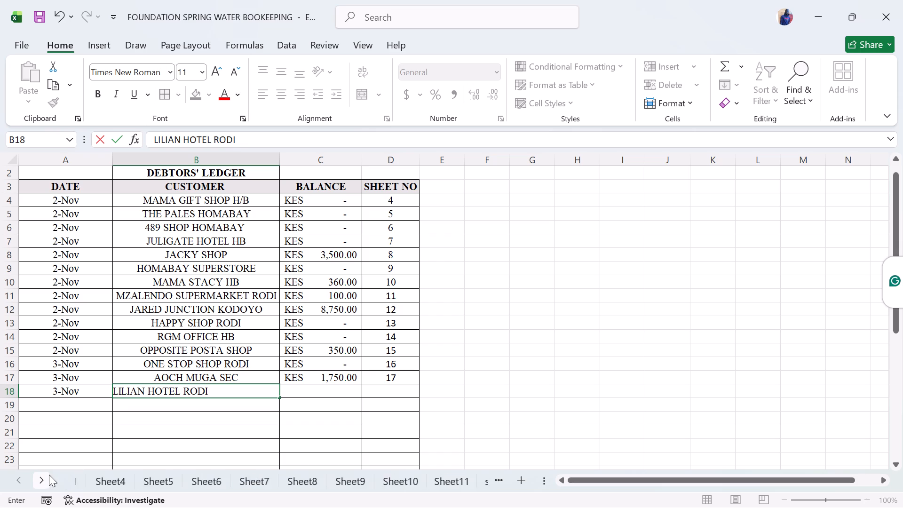
triple_click(49, 475)
triple_click(49, 475)
triple_click(49, 475)
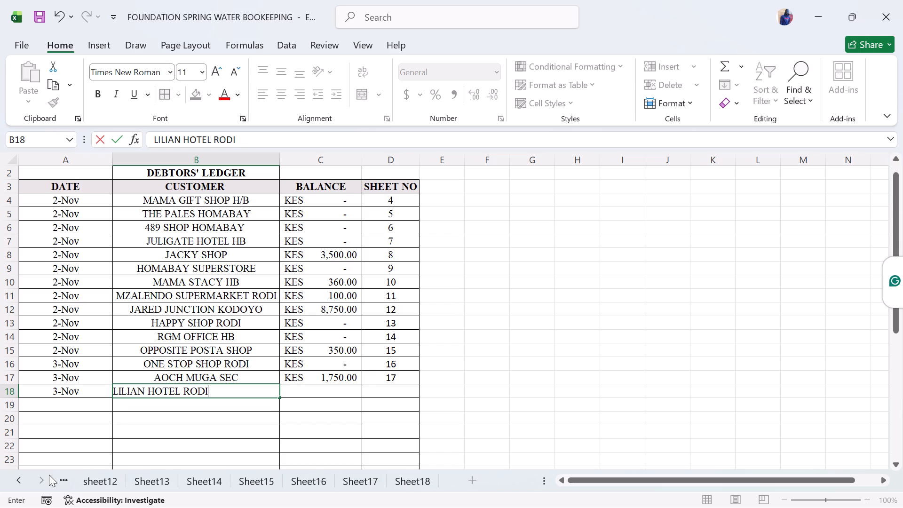
left_click(412, 482)
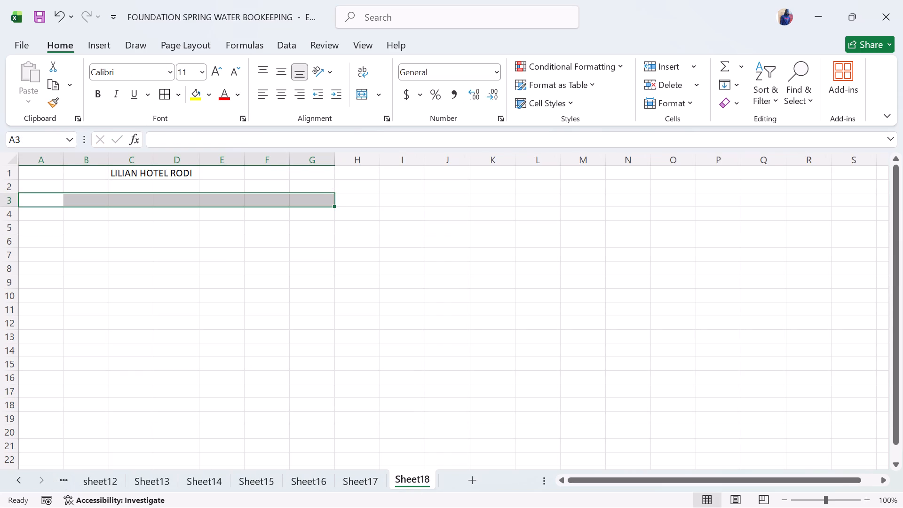
triple_click(17, 479)
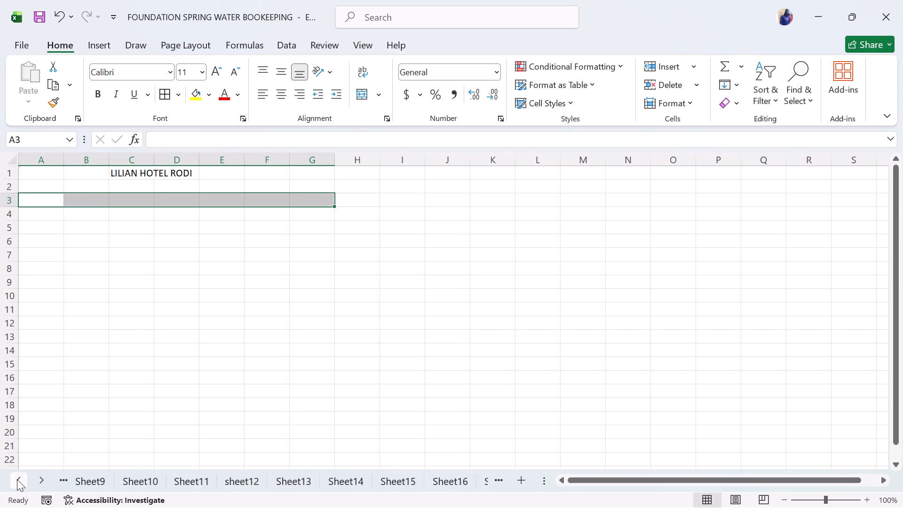
triple_click(17, 479)
double_click(17, 479)
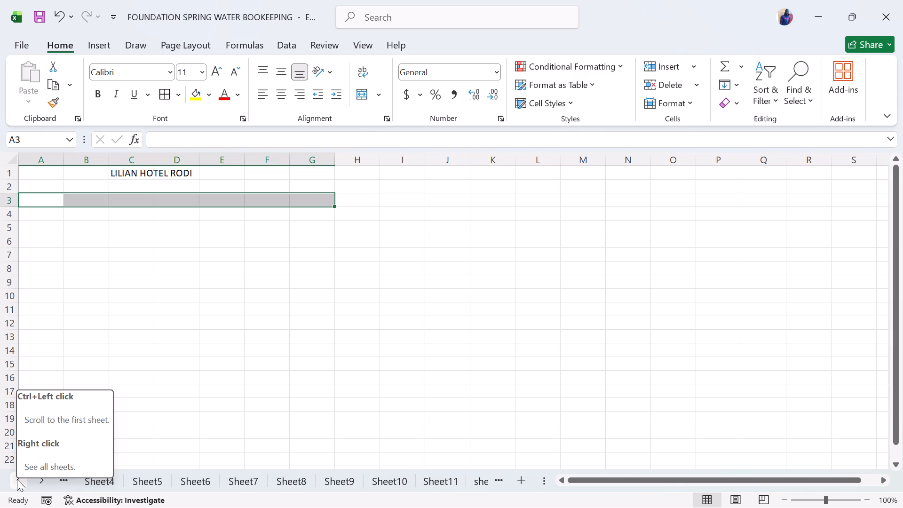
left_click(24, 479)
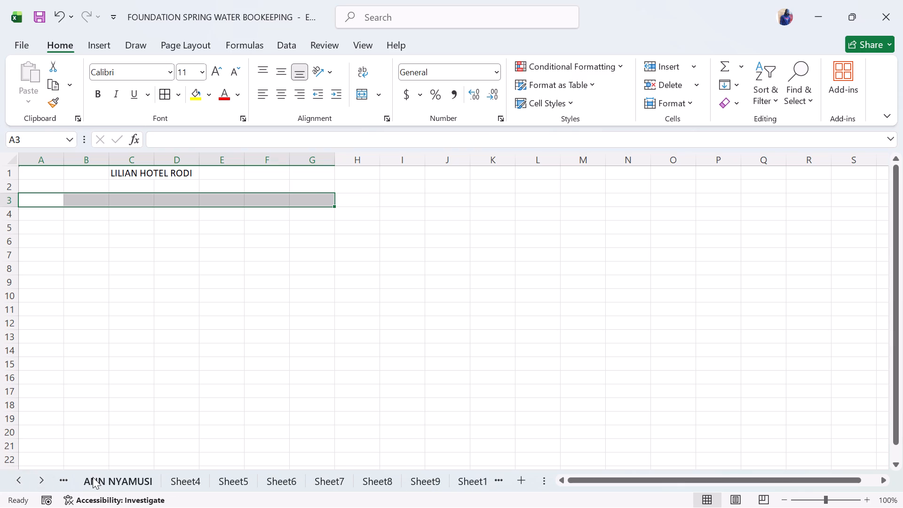
triple_click(22, 477)
triple_click(22, 477)
left_click(22, 477)
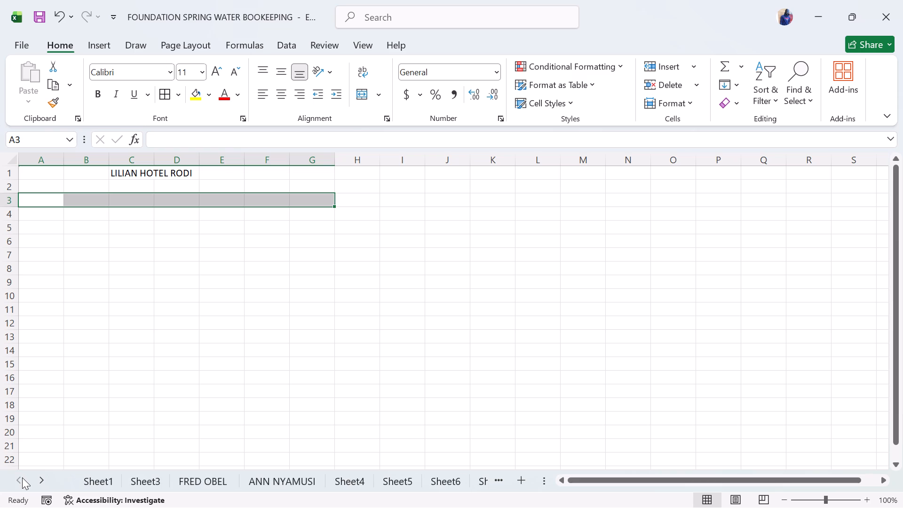
left_click(91, 482)
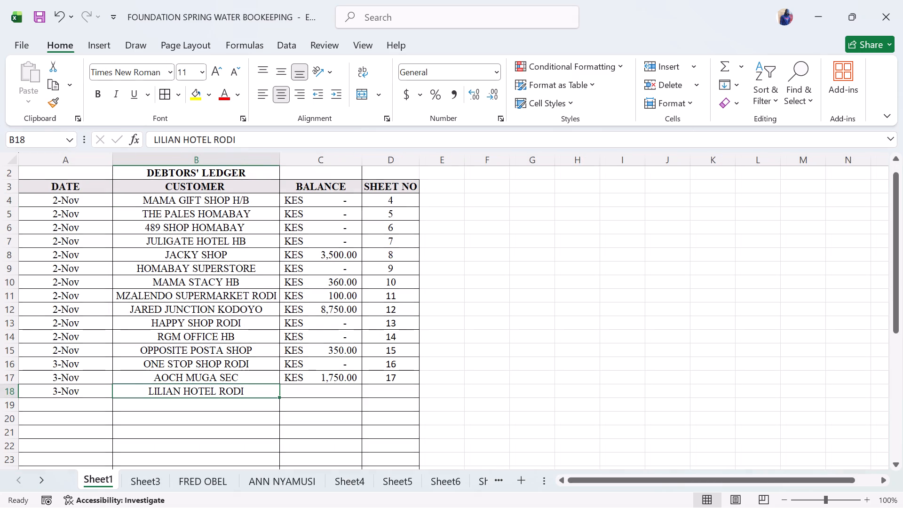
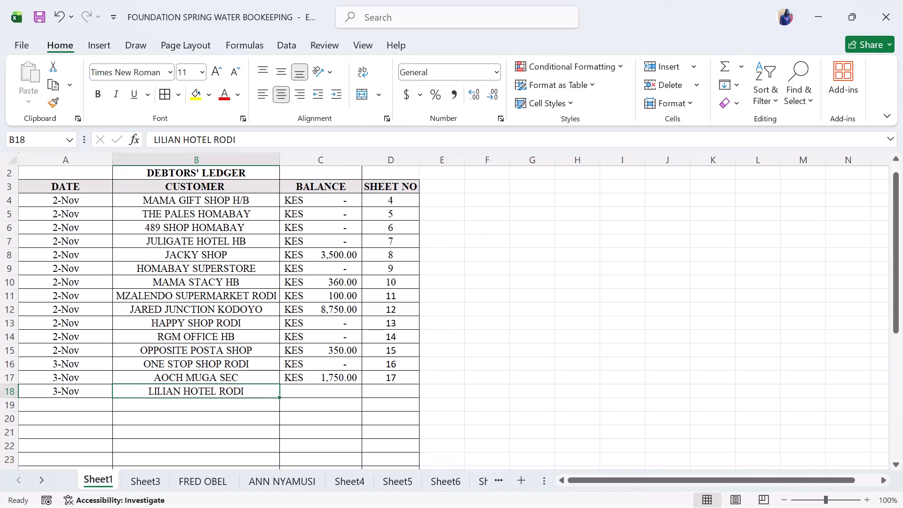
Copy the DATE to CR header row from the AOCH MUGA SEC ledger on Sheet17 into row 2 of Sheet18 under LILIAN HOTEL RODI.
triple_click(45, 474)
triple_click(45, 474)
triple_click(45, 474)
triple_click(45, 474)
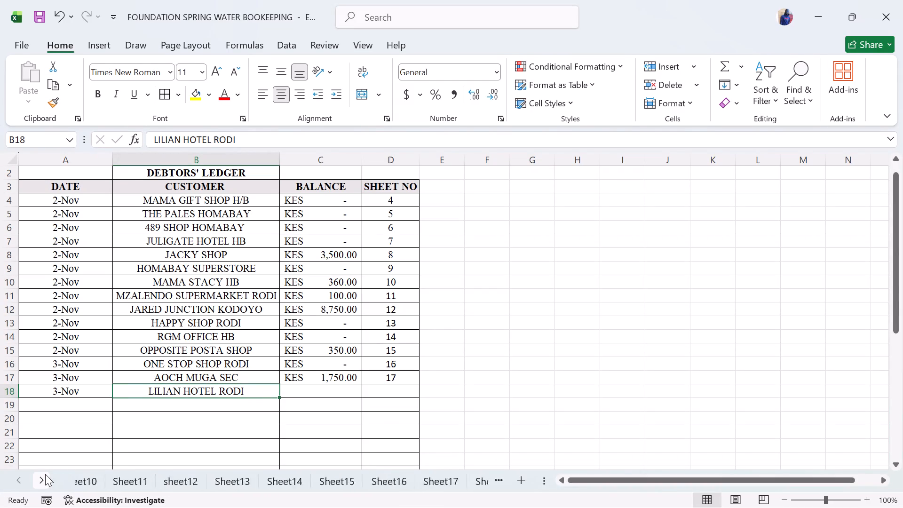
triple_click(45, 474)
double_click(45, 474)
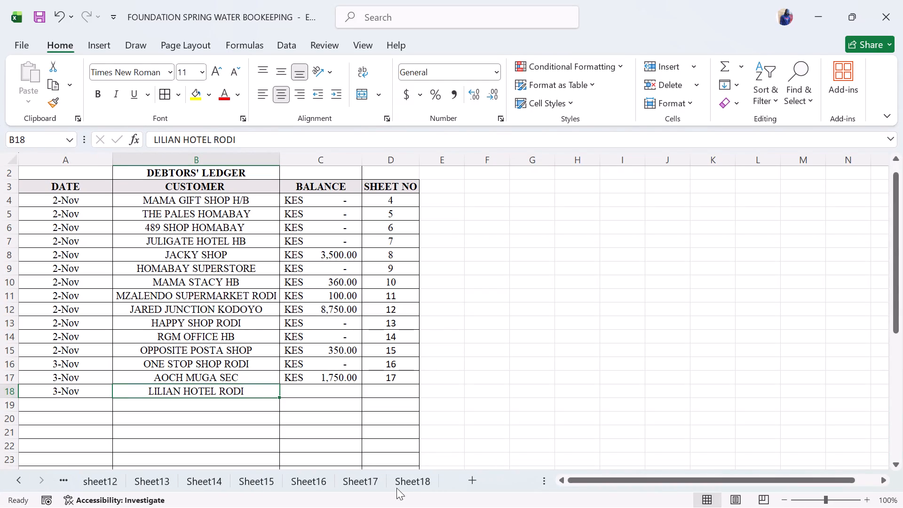
left_click(409, 485)
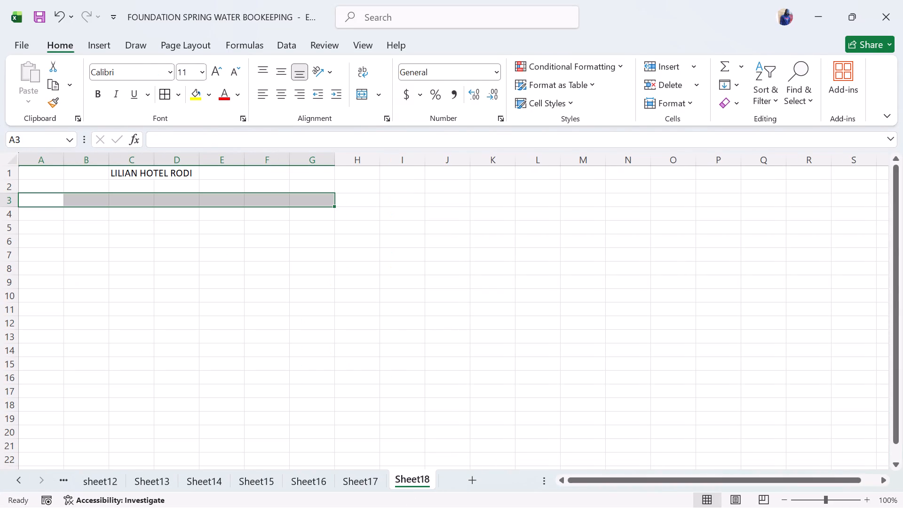
left_click(372, 485)
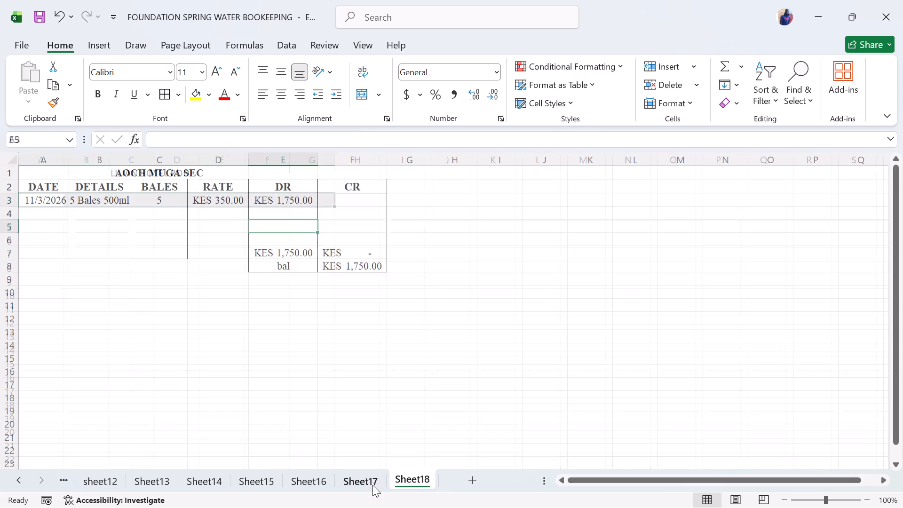
left_click_drag(43, 188, 326, 185)
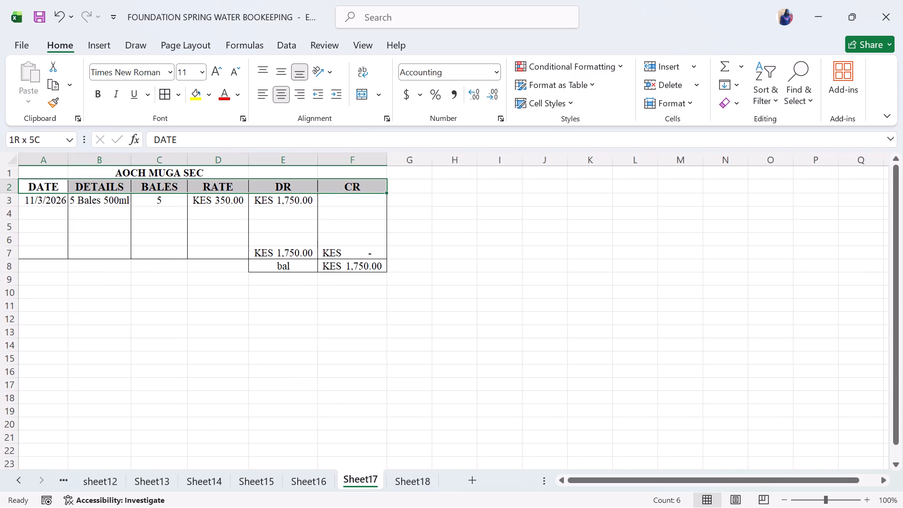
left_click_drag(326, 185, 345, 185)
key("ctrl+c")
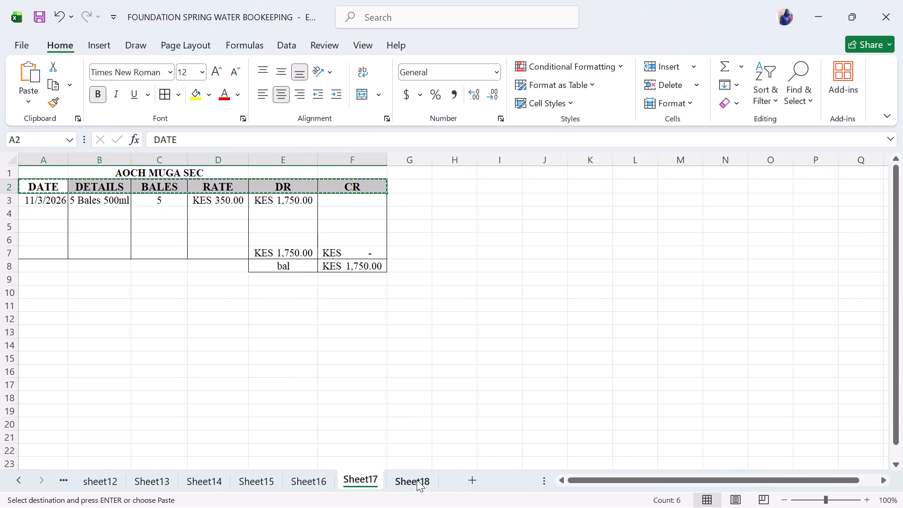
left_click(413, 481)
left_click_drag(48, 187, 54, 187)
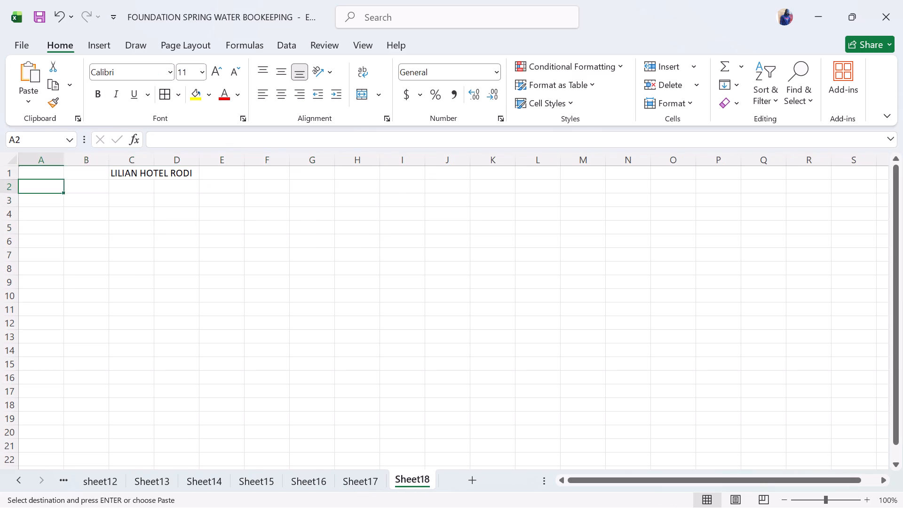
left_click_drag(54, 187, 348, 187)
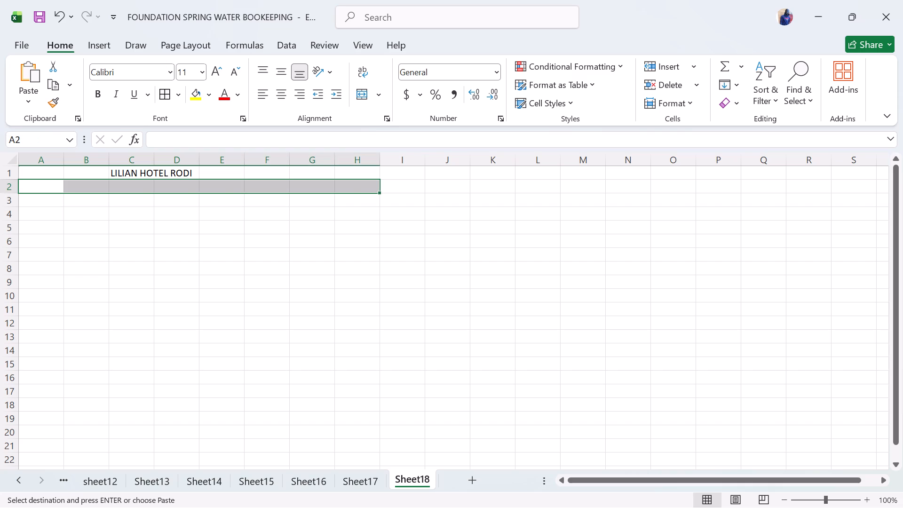
key("ctrl+v")
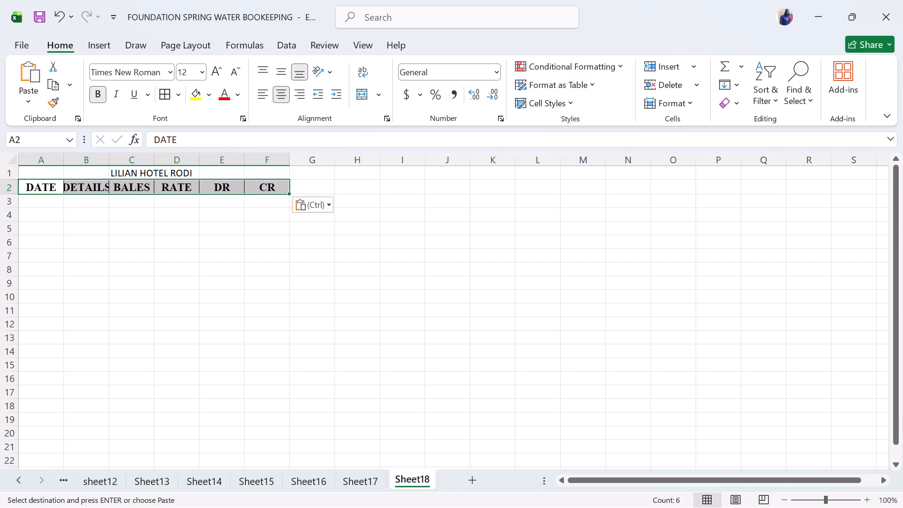
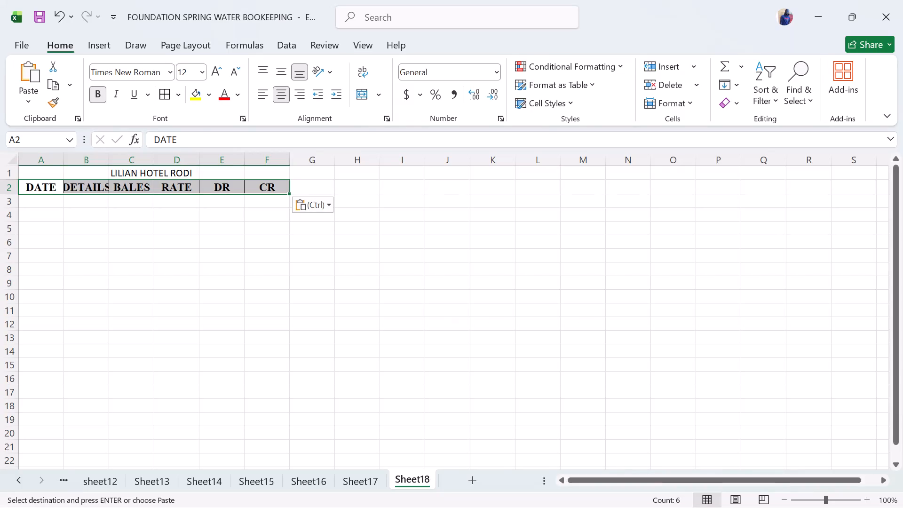
Check the AOCH MUGA SEC ledger on Sheet17 for reference and make the LILIAN HOTEL RODI title on Sheet18 bold.
left_click(354, 472)
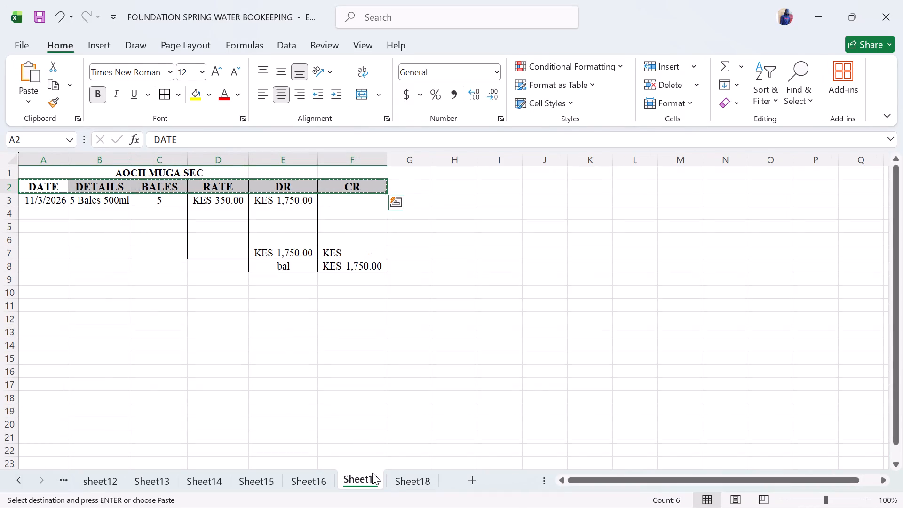
left_click(403, 479)
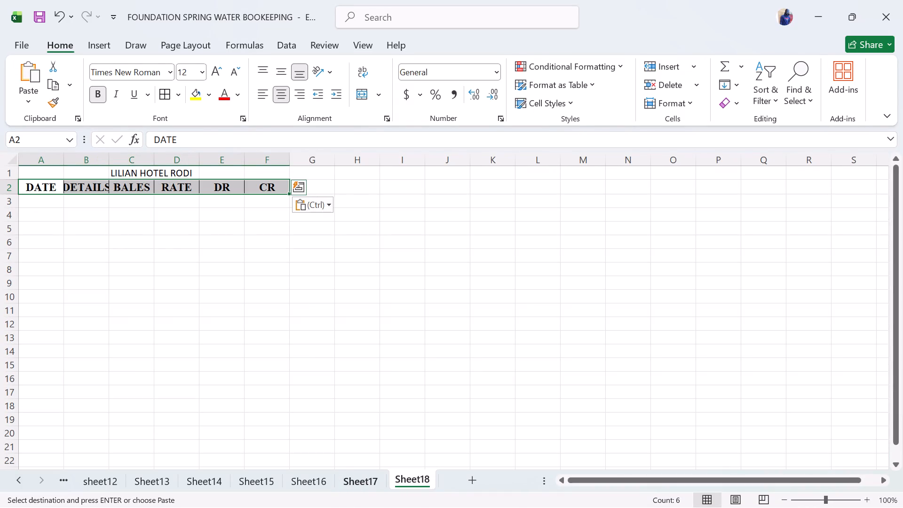
left_click_drag(98, 174, 109, 174)
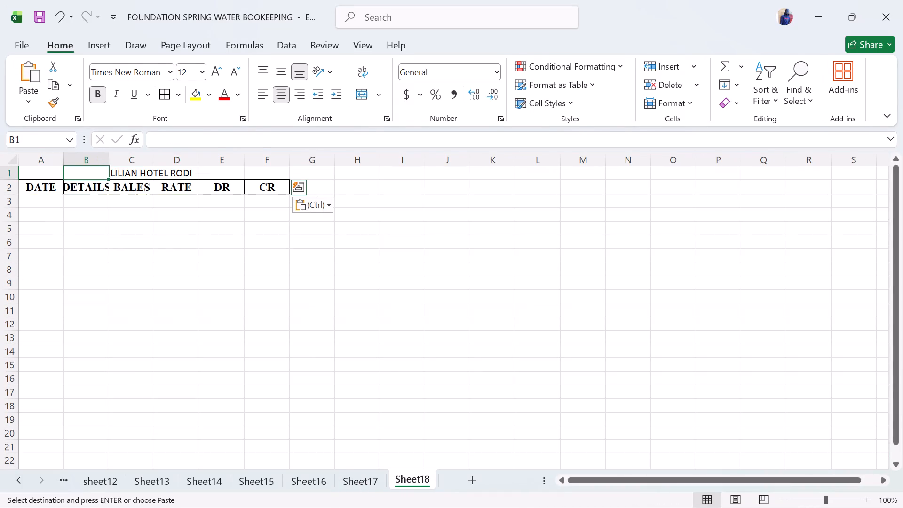
left_click_drag(109, 174, 194, 177)
key("ctrl+b")
left_click(271, 200)
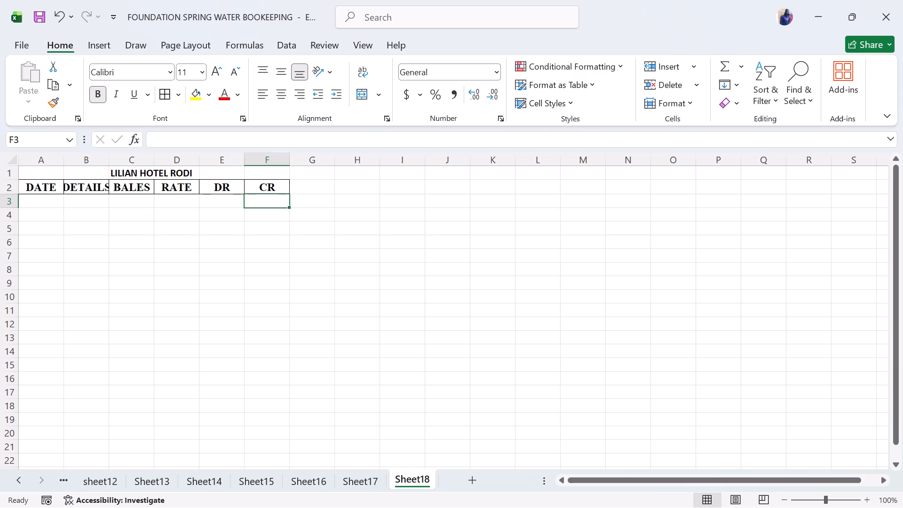
Set the font of all cells on Sheet18 to Times New Roman.
key("ctrl+a")
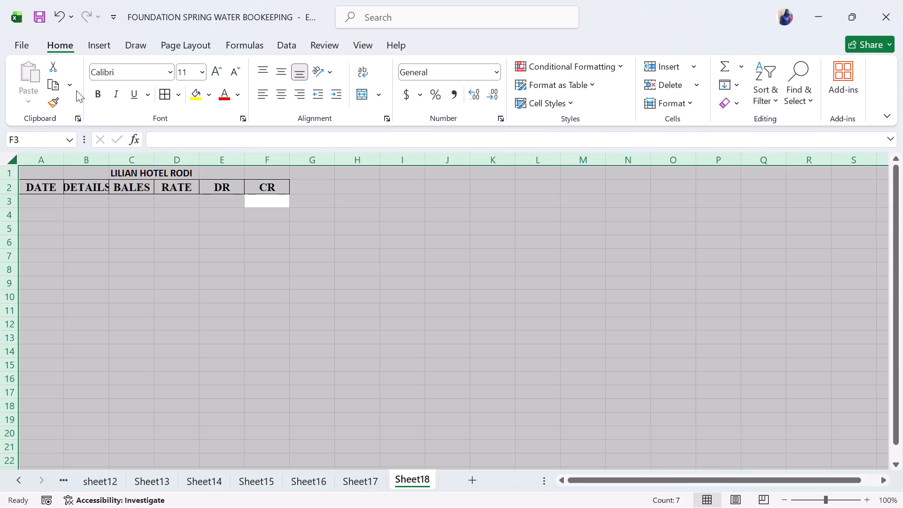
left_click(137, 68)
type("TIMES")
left_click(189, 68)
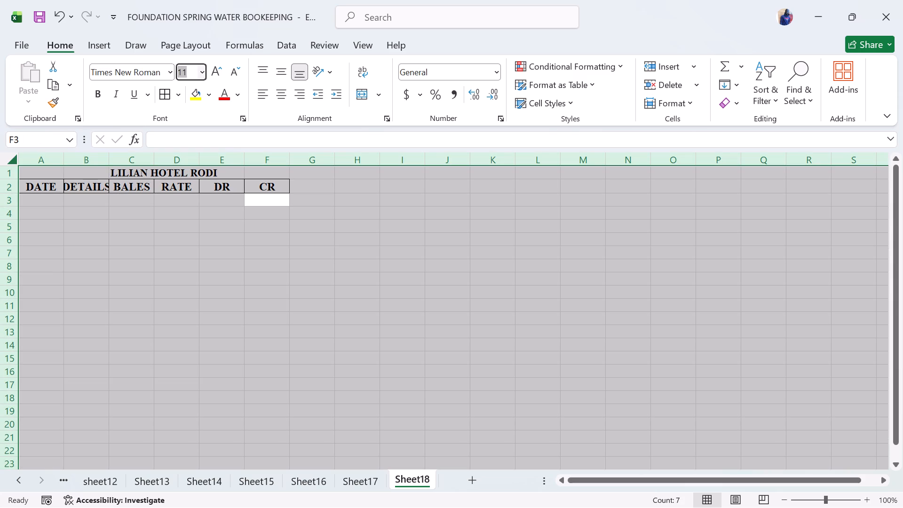
left_click(212, 170)
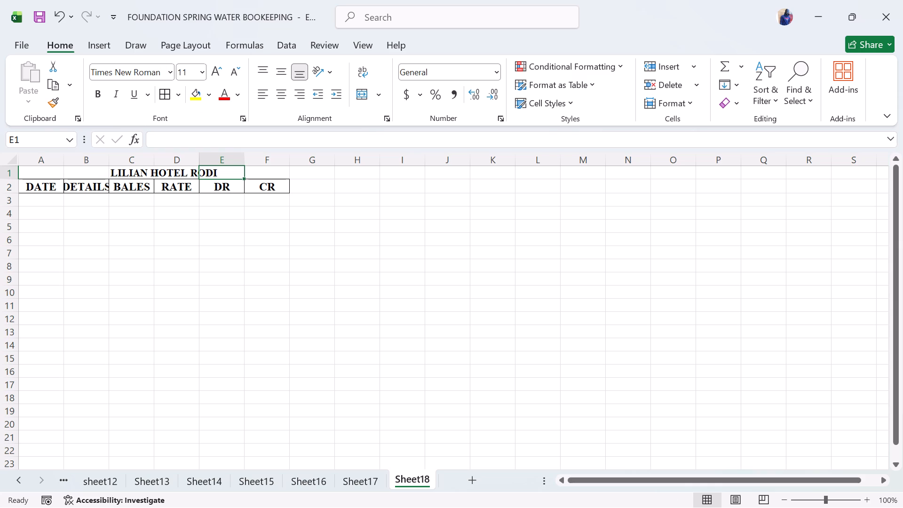